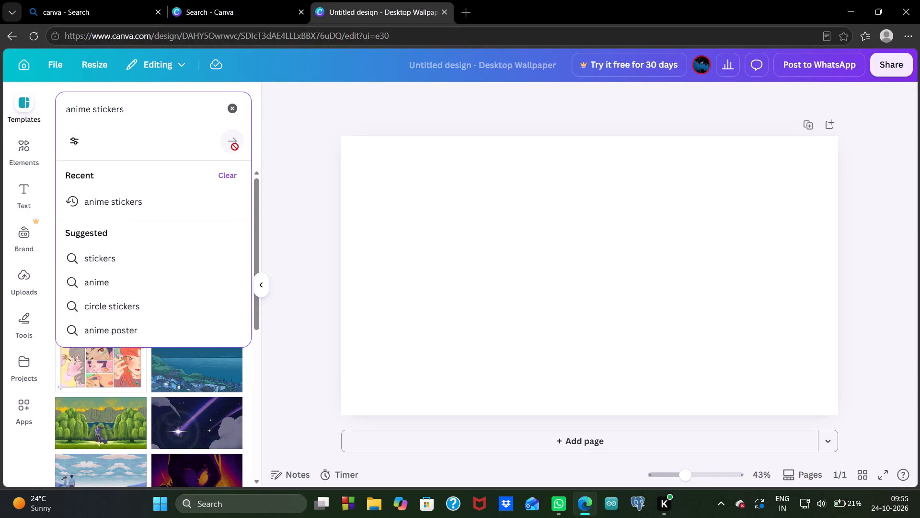
Apply the pink-sky wallpaper template with the long-haired anime girl at a railing to the blank page.
click(262, 351)
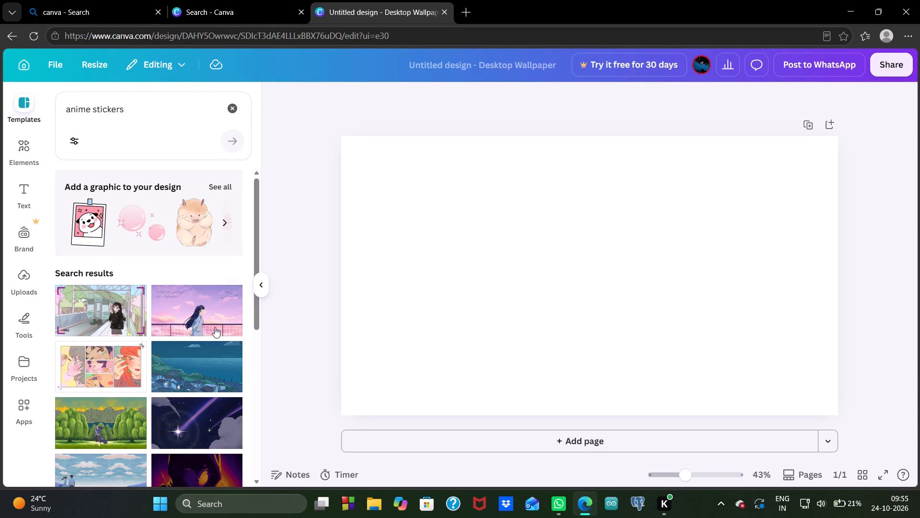
click(210, 320)
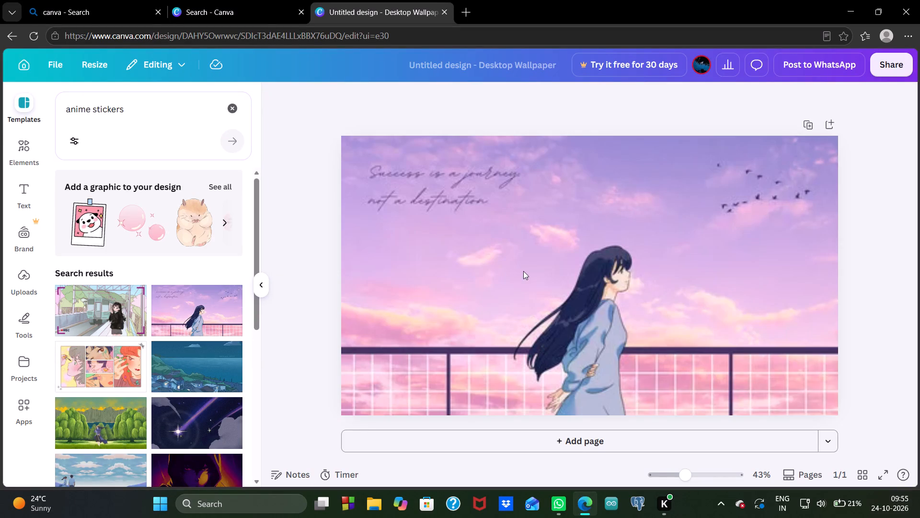
Delete the quote text, the flock of birds and the anime girl from the page.
right_click(501, 200)
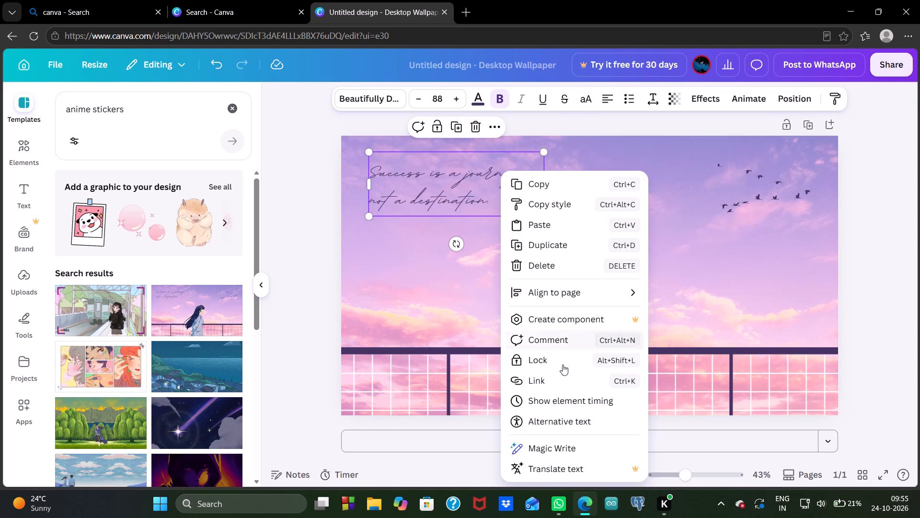
click(565, 269)
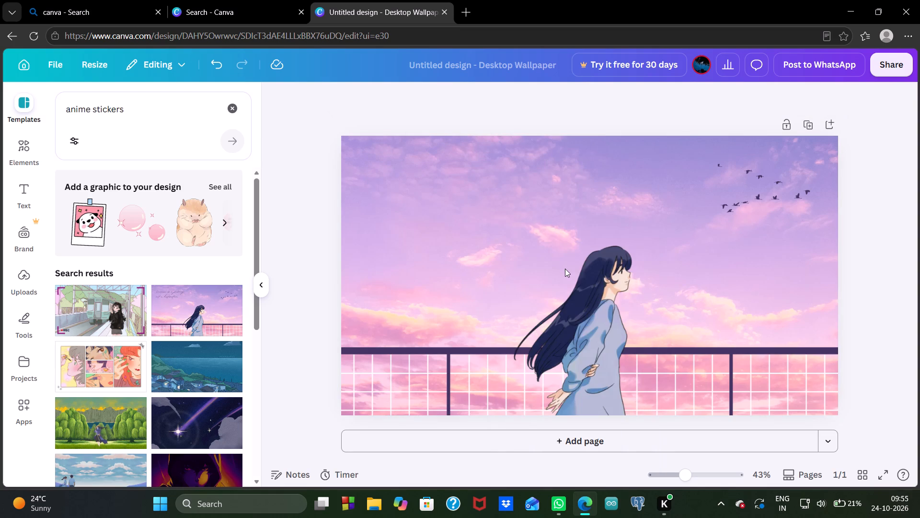
right_click(735, 192)
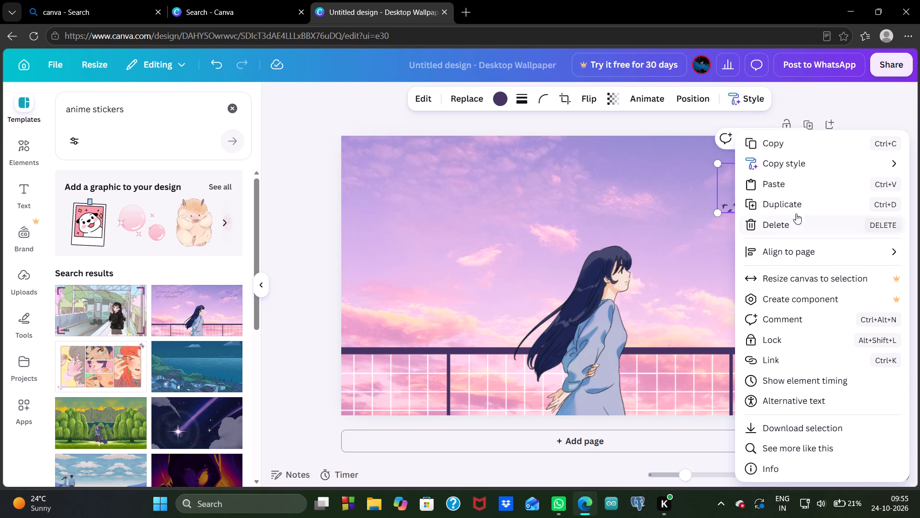
click(781, 224)
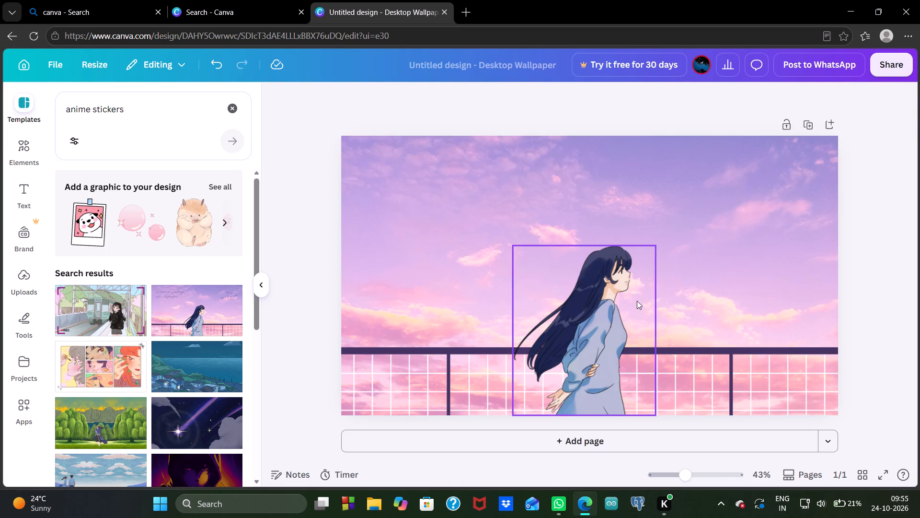
click(631, 306)
right_click(631, 306)
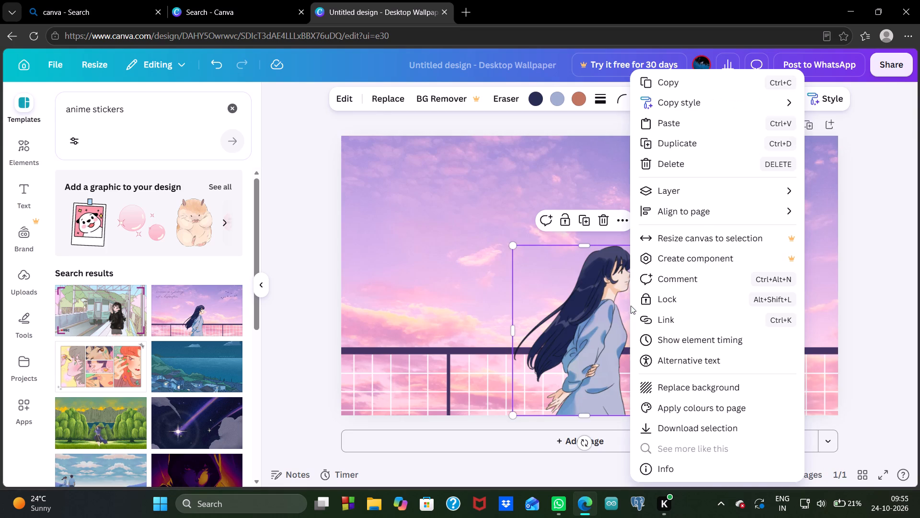
click(675, 159)
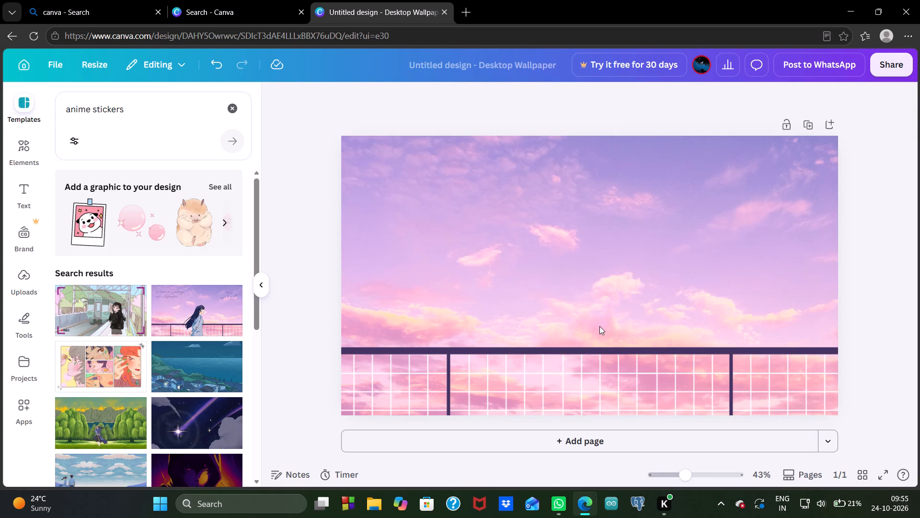
Delete all the white grid panels beneath the railing.
click(602, 352)
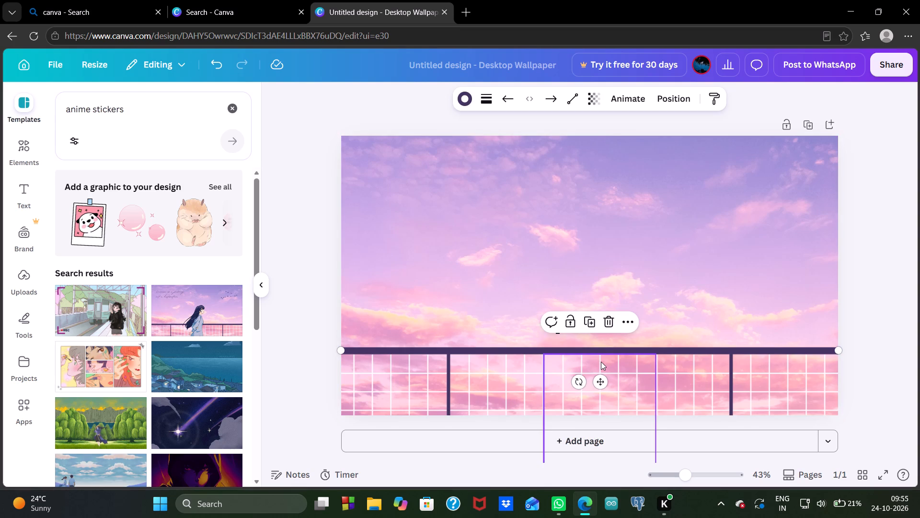
click(601, 362)
click(616, 335)
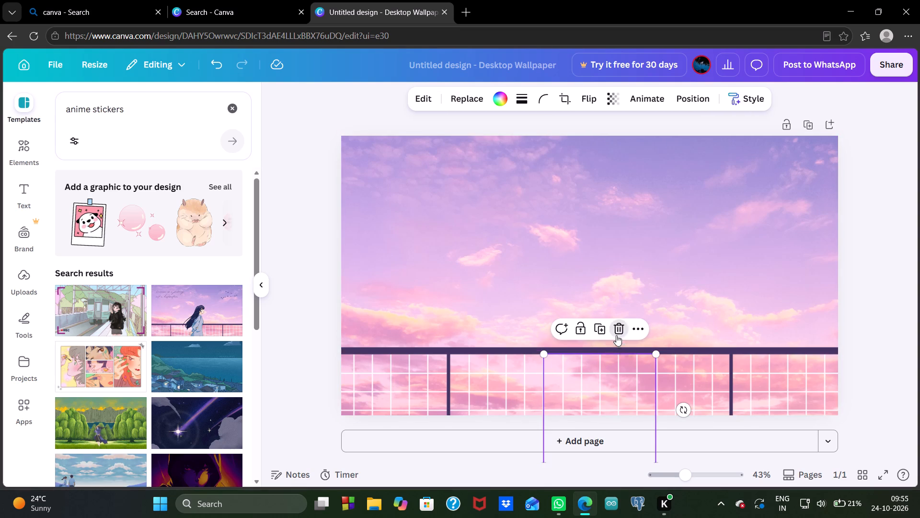
click(652, 355)
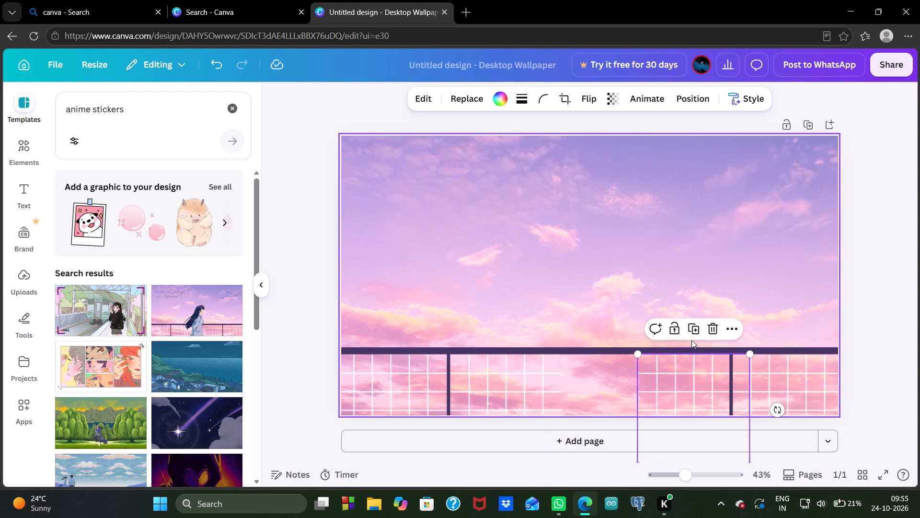
click(712, 328)
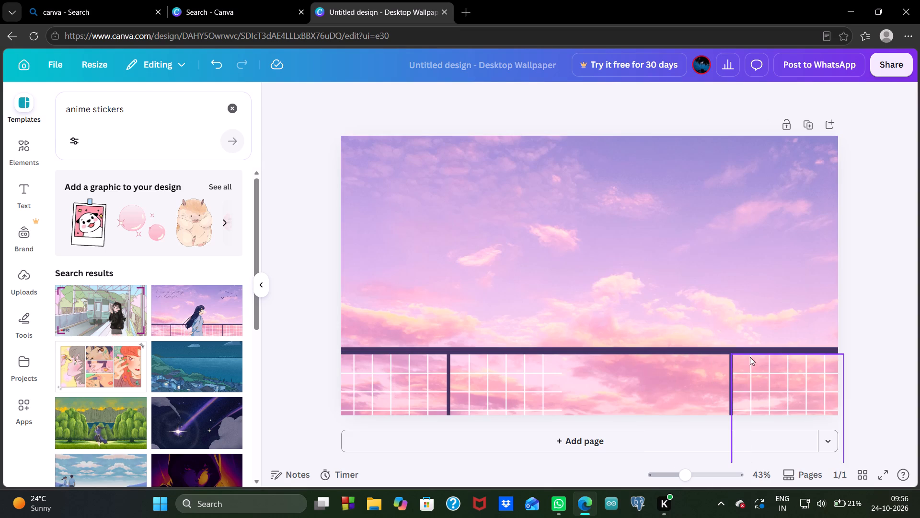
click(752, 358)
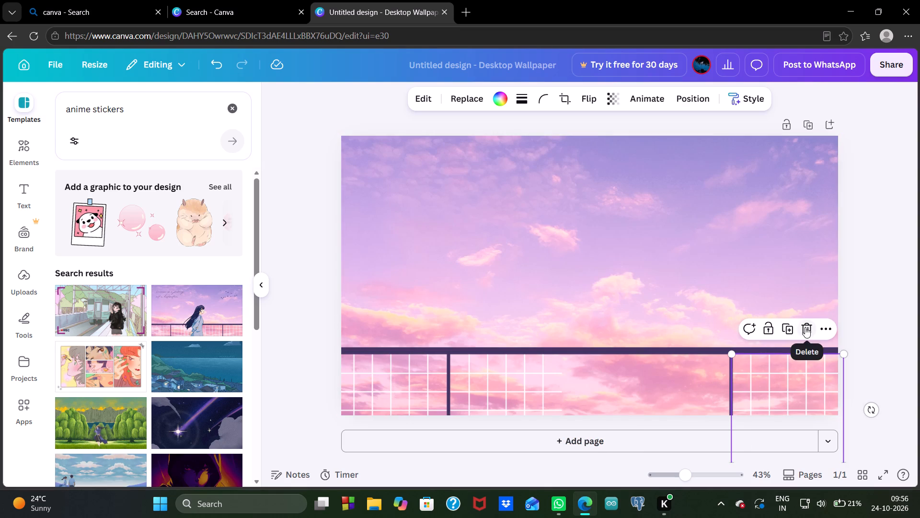
click(805, 327)
click(471, 358)
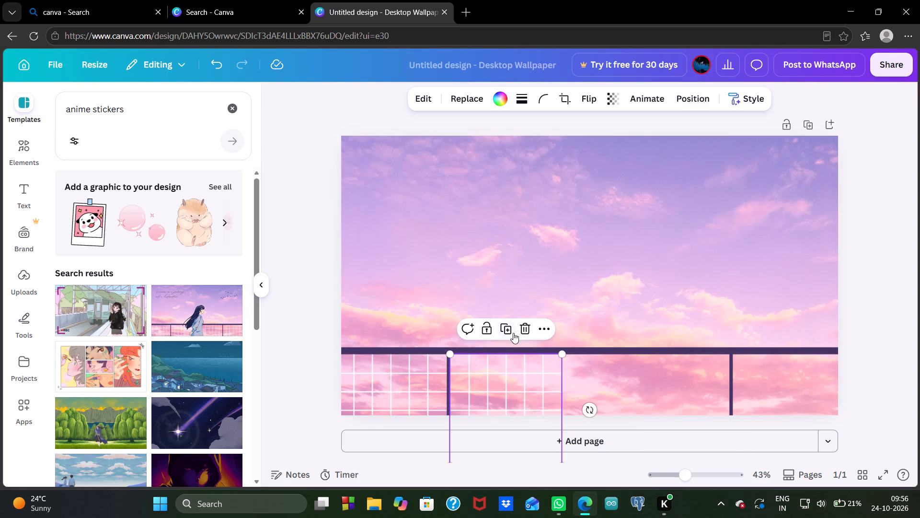
click(525, 328)
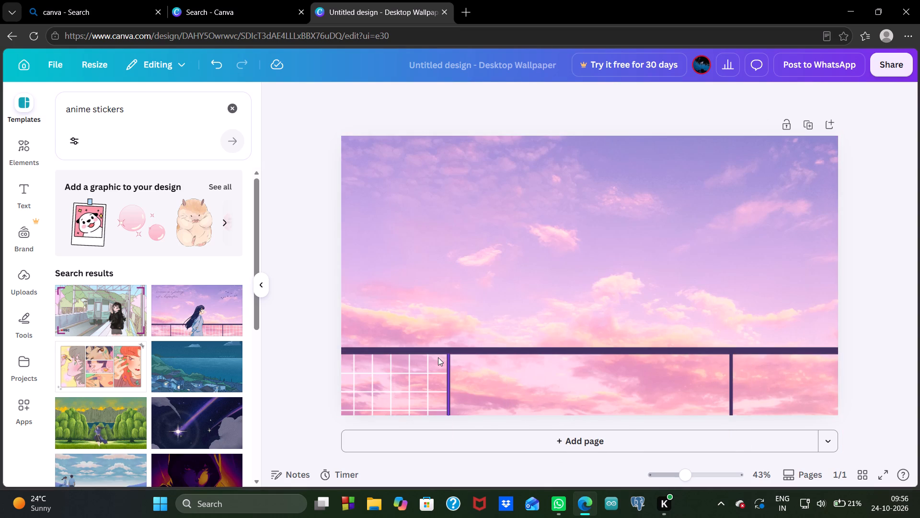
click(438, 357)
click(413, 332)
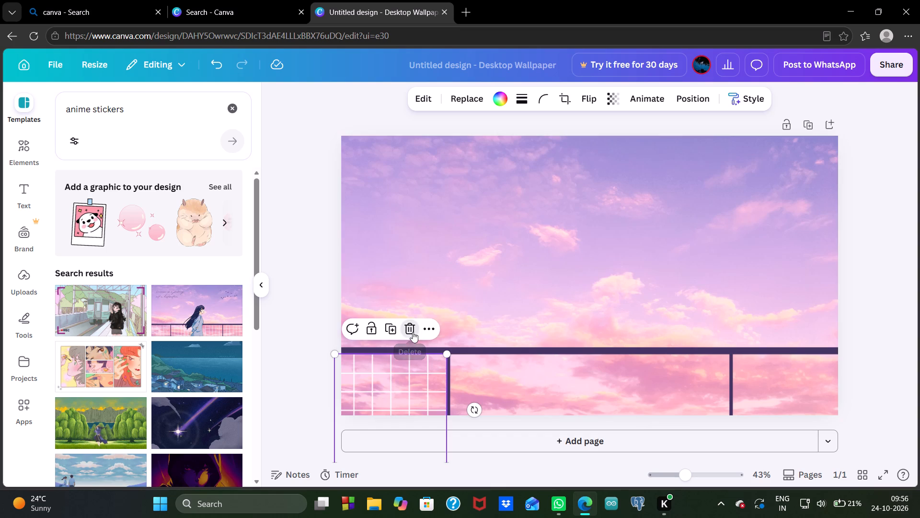
Delete the dark horizontal railing and its two vertical posts, leaving only the sky background.
click(440, 348)
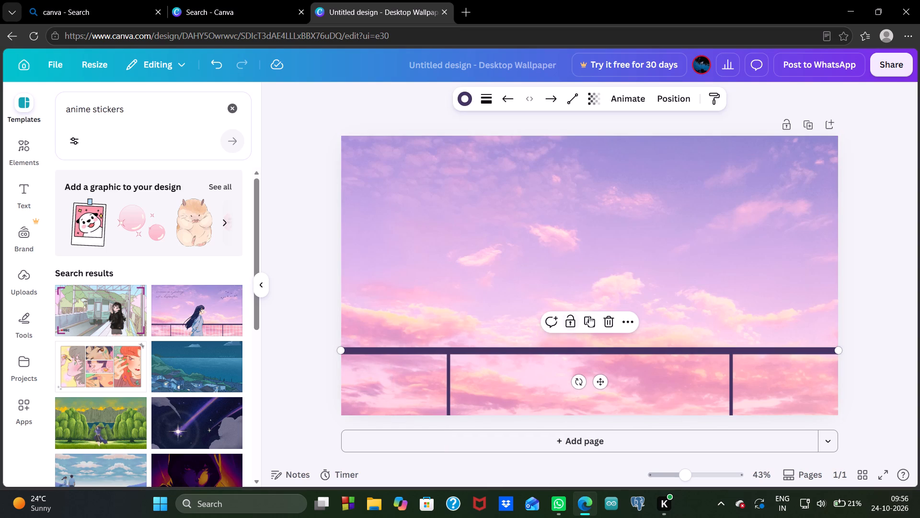
click(610, 318)
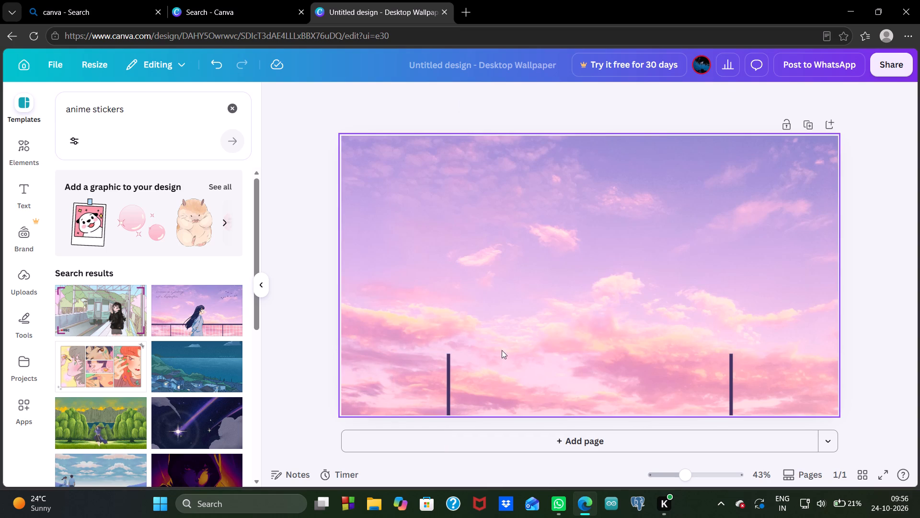
click(447, 371)
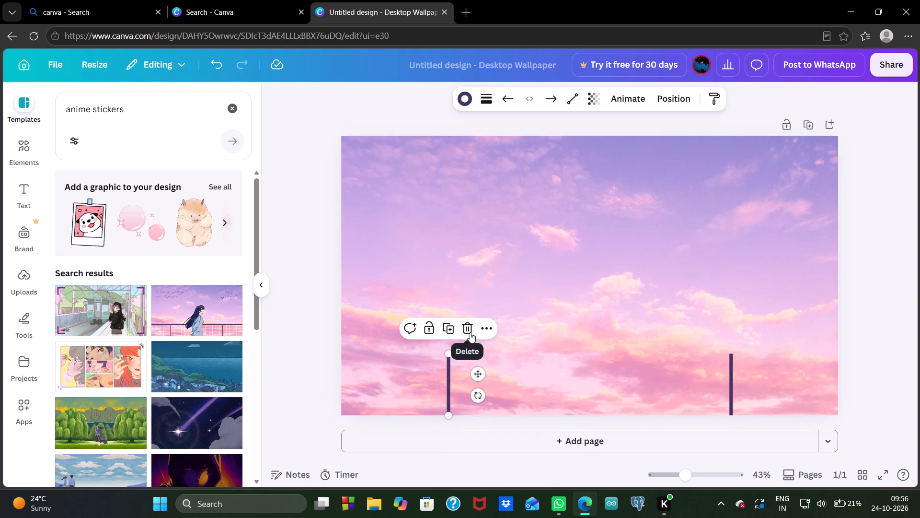
click(470, 332)
click(730, 378)
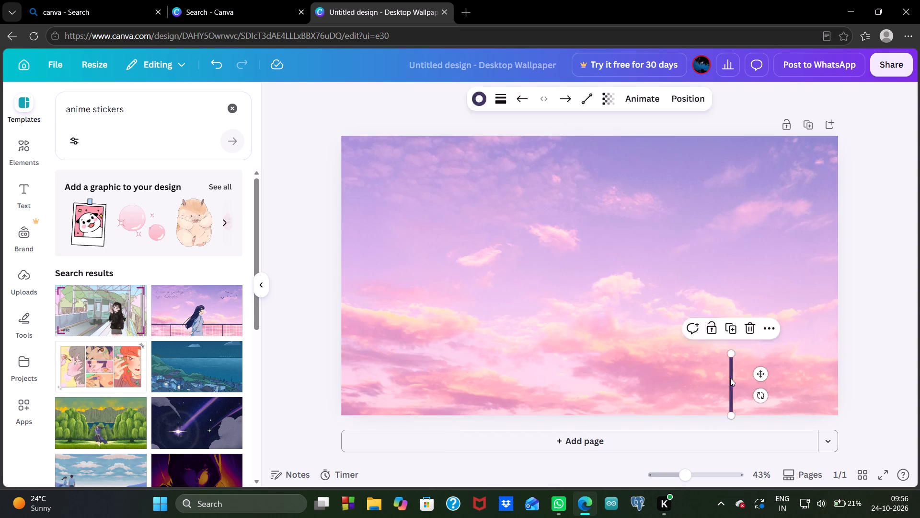
click(754, 321)
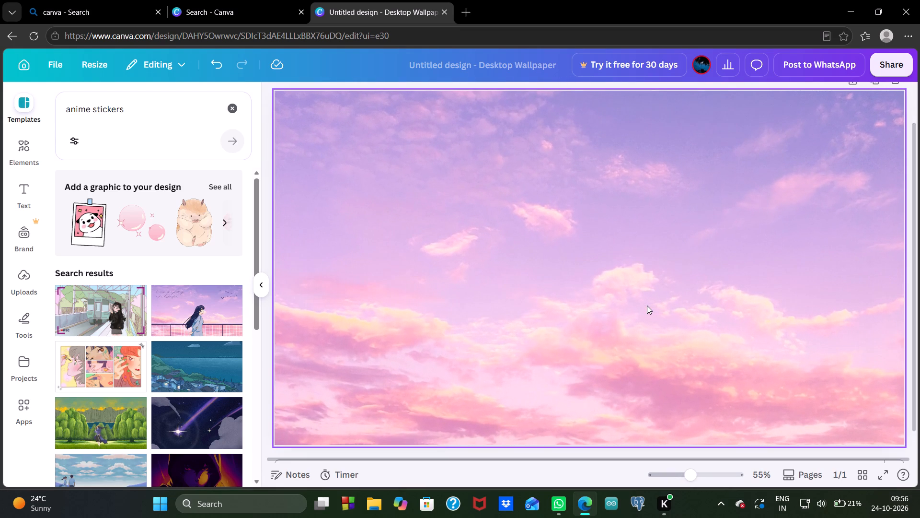
Add the pink bubbles with sparkles graphic to the page.
click(461, 246)
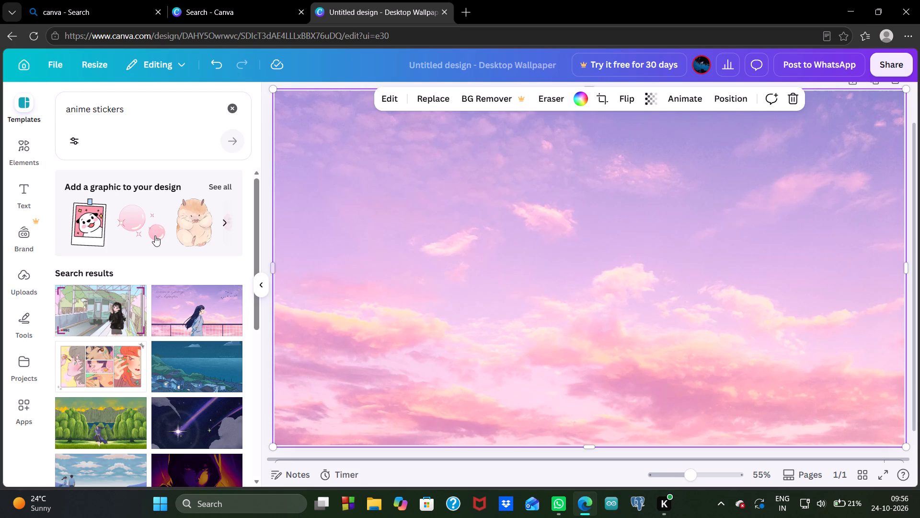
click(155, 235)
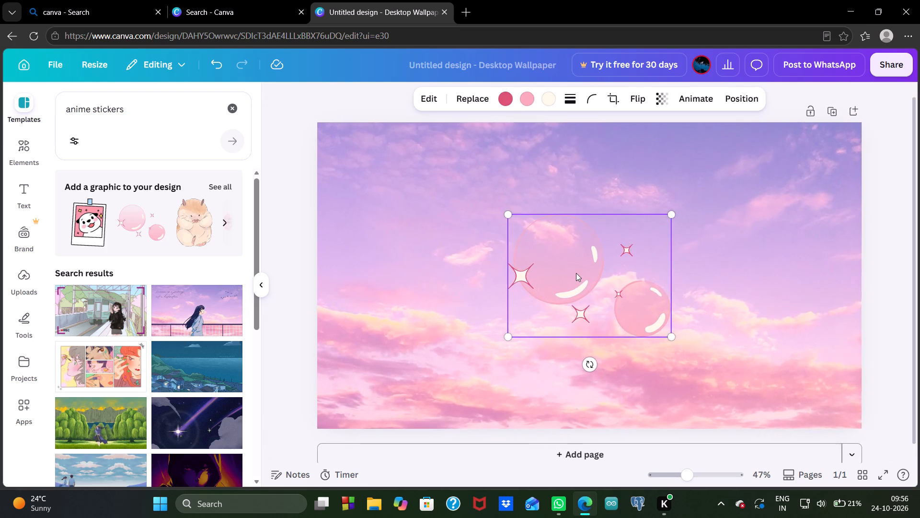
click(572, 273)
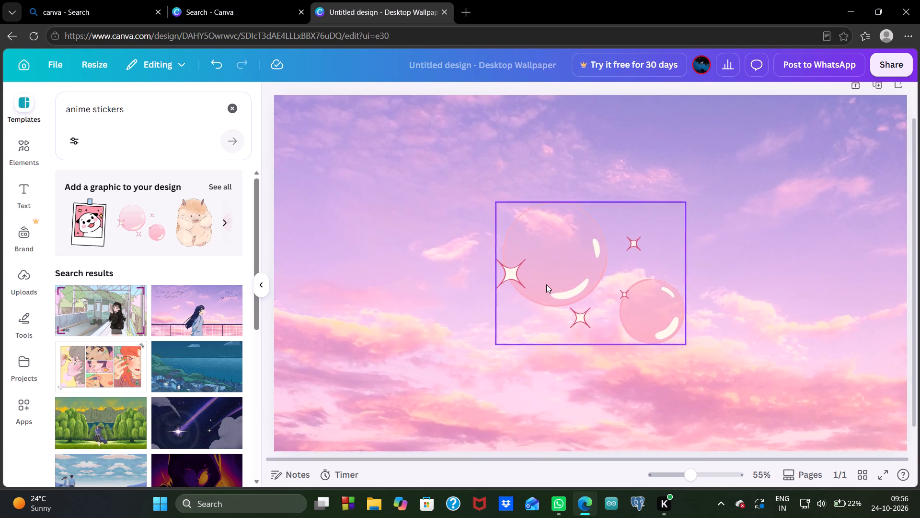
Shrink the bubbles graphic and place it over the clouds in the lower-left part of the page.
drag(559, 280, 495, 272)
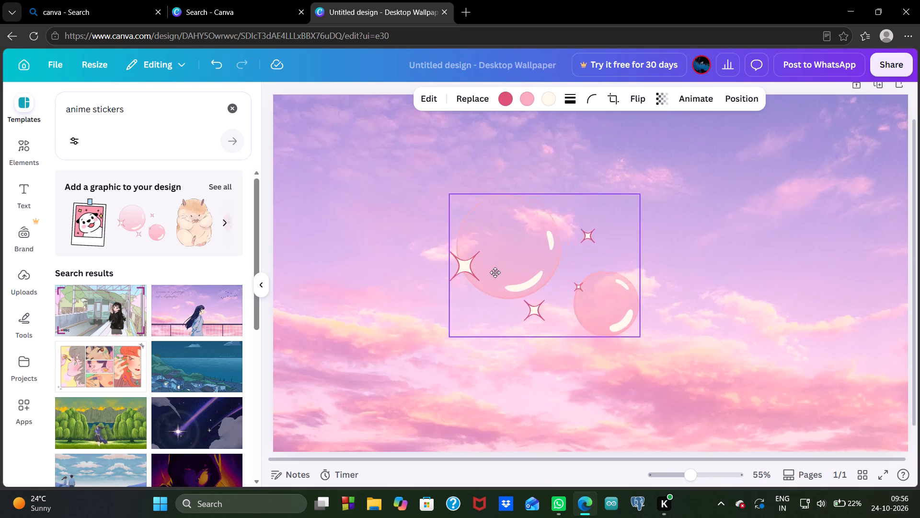
drag(495, 272, 468, 277)
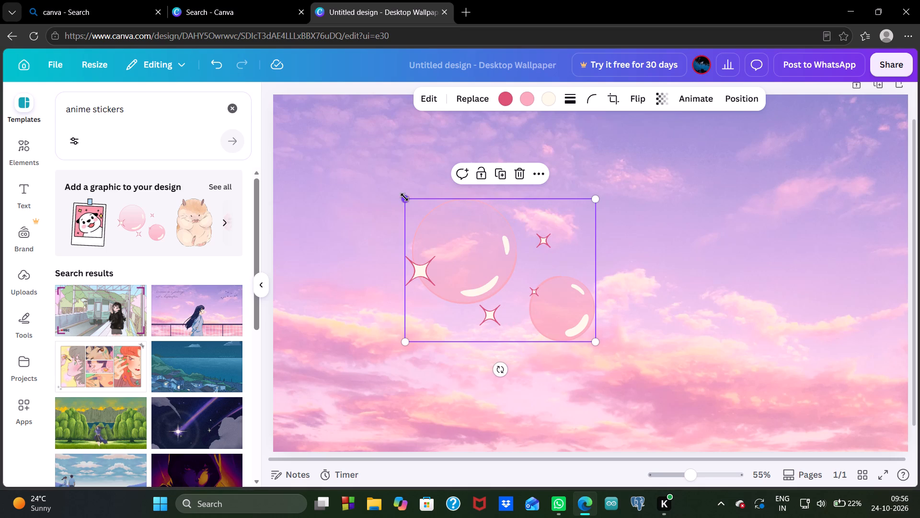
drag(404, 197, 477, 246)
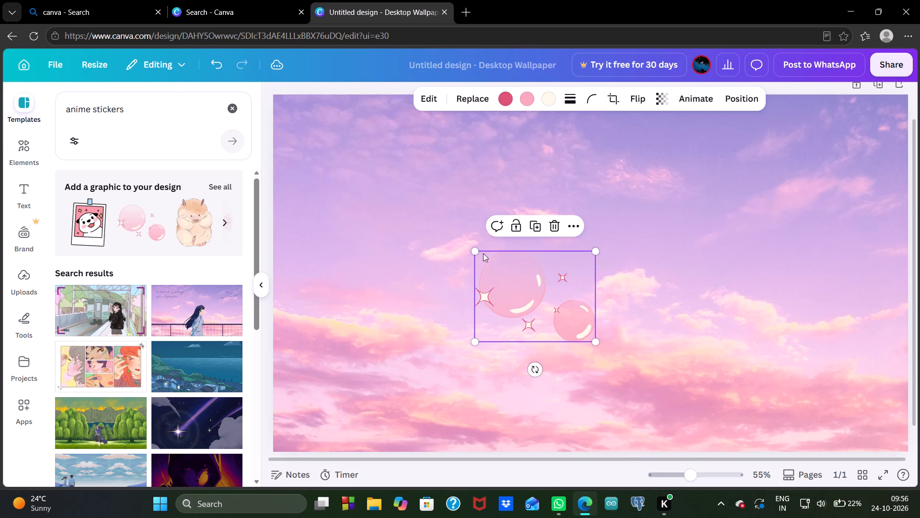
drag(508, 274, 370, 349)
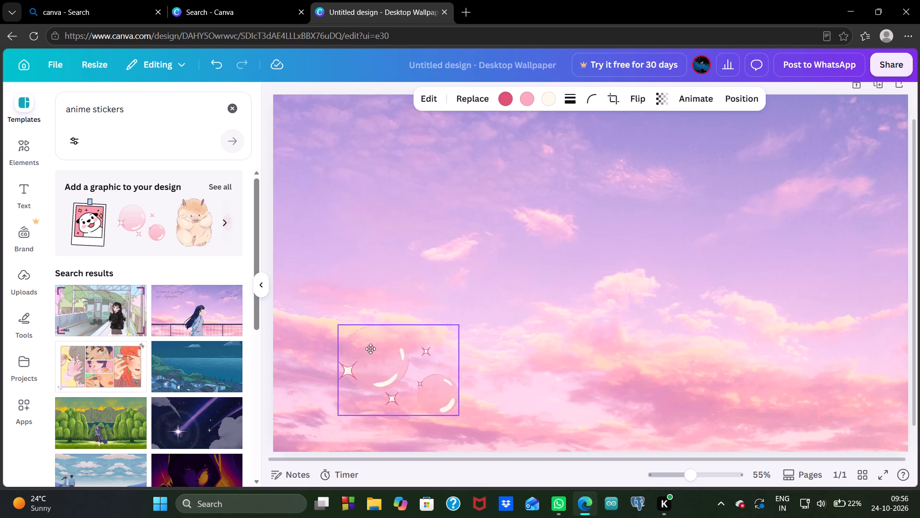
drag(370, 349, 350, 333)
drag(368, 347, 365, 324)
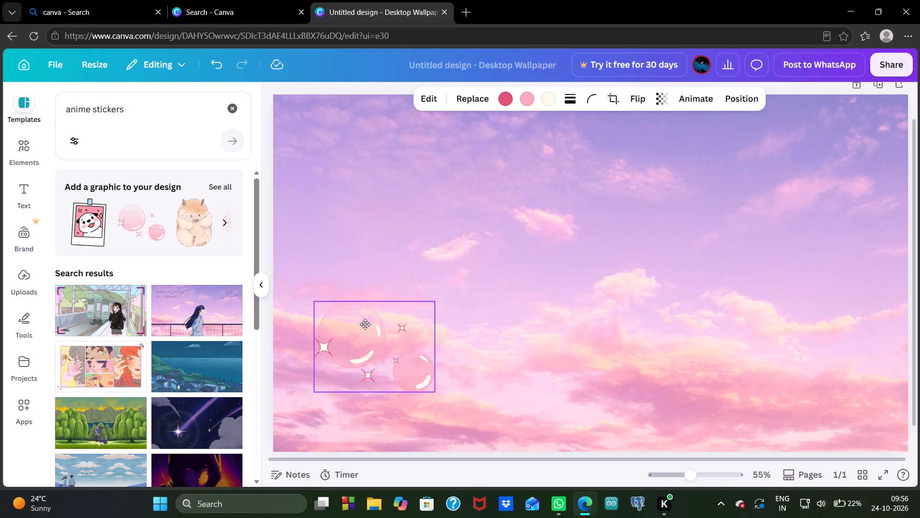
drag(365, 324, 399, 308)
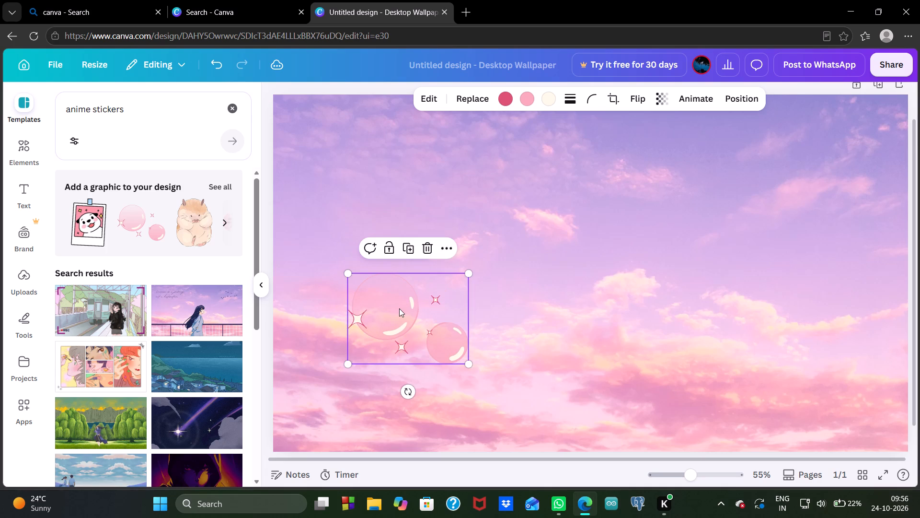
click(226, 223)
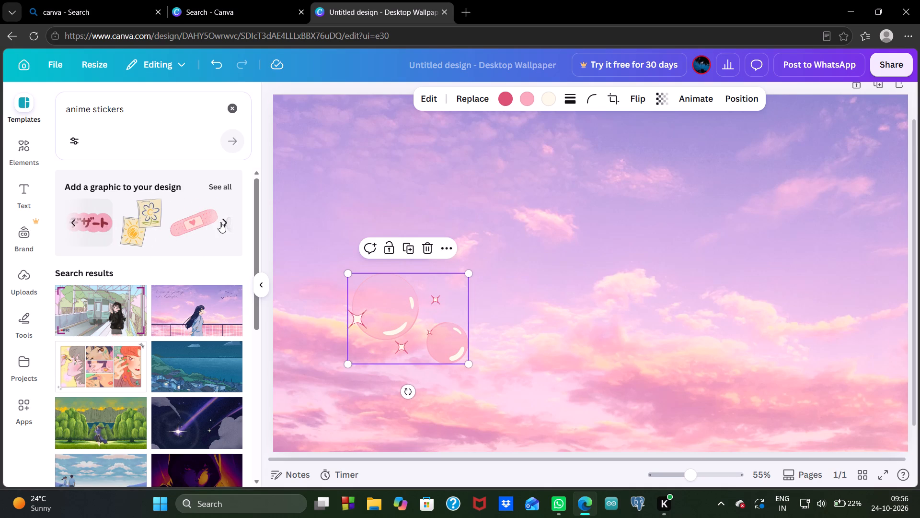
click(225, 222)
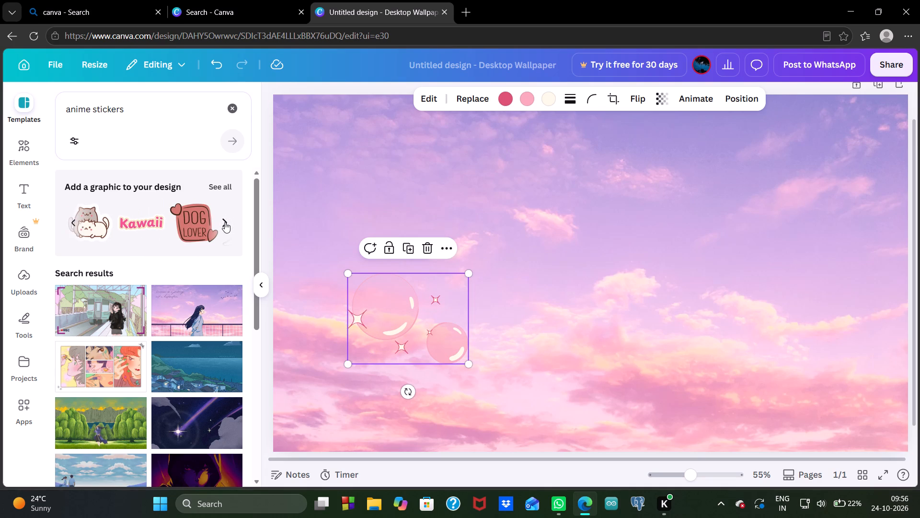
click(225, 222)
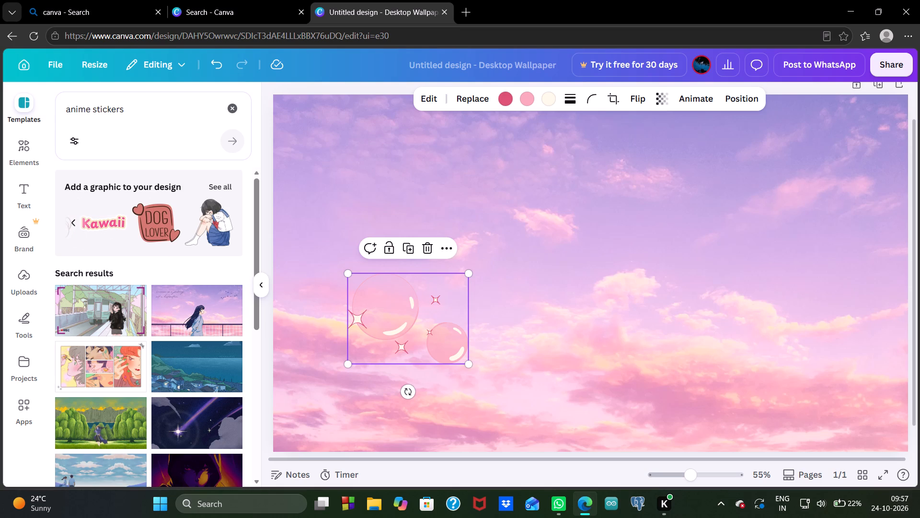
Replace the "anime stickers" search with "birds" and add the peach-coloured flock of flying birds graphic to the page.
click(138, 108)
key(BackSpace)
key(BackSpace)
key(BackSpace)
key(BackSpace)
key(BackSpace)
key(BackSpace)
key(BackSpace)
key(BackSpace)
key(BackSpace)
key(BackSpace)
key(BackSpace)
key(BackSpace)
key(BackSpace)
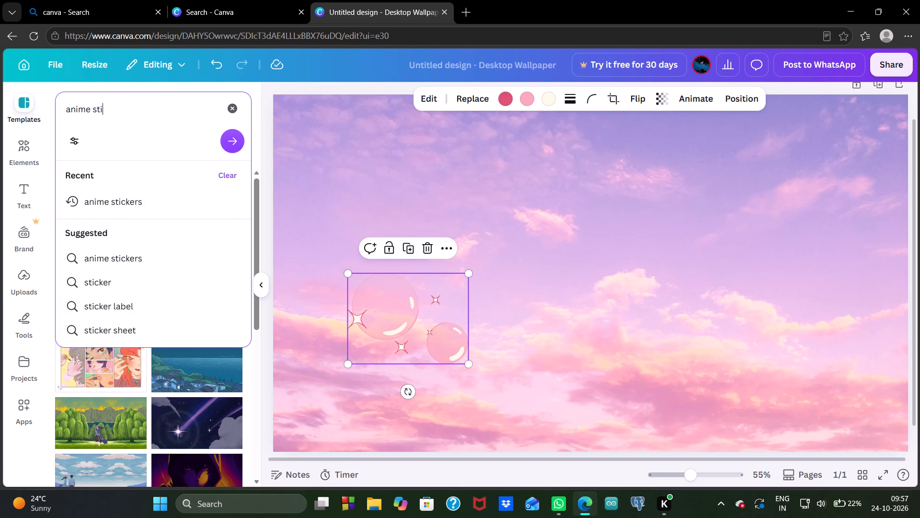
key(BackSpace)
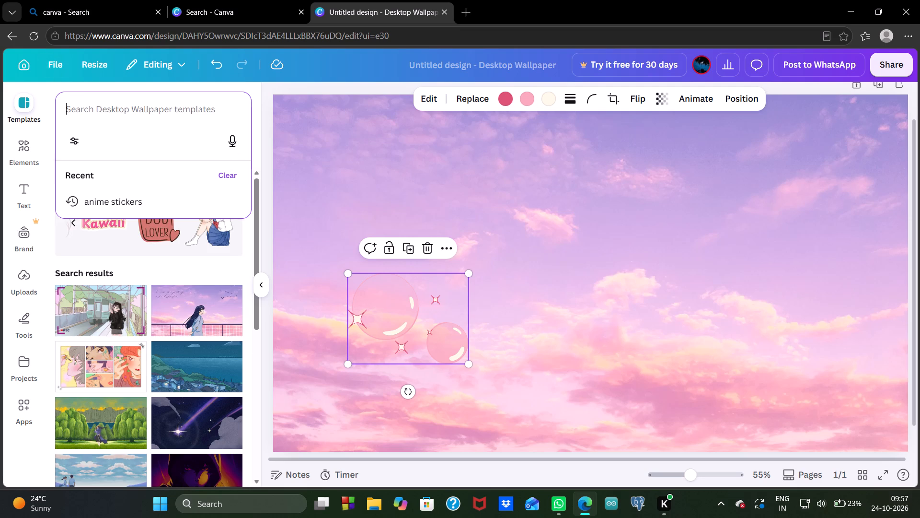
key(b)
text(ir)
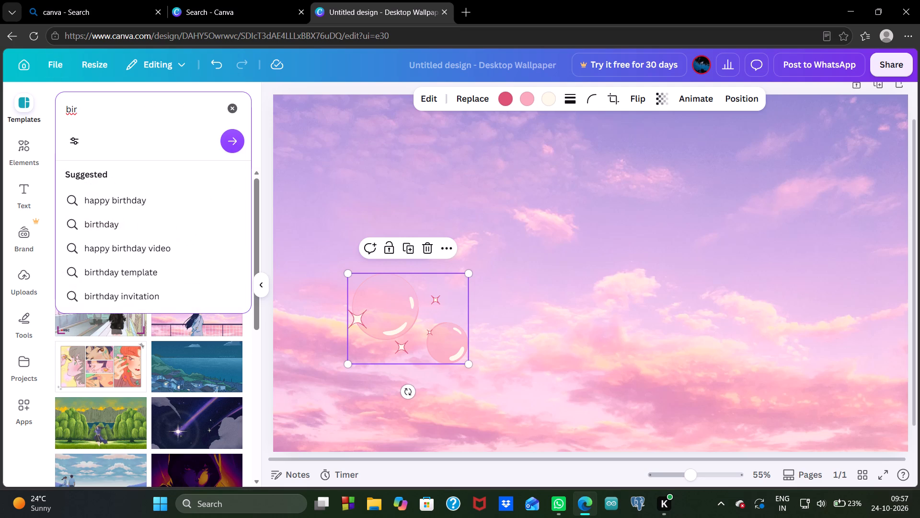
key(d)
key(s)
key(Return)
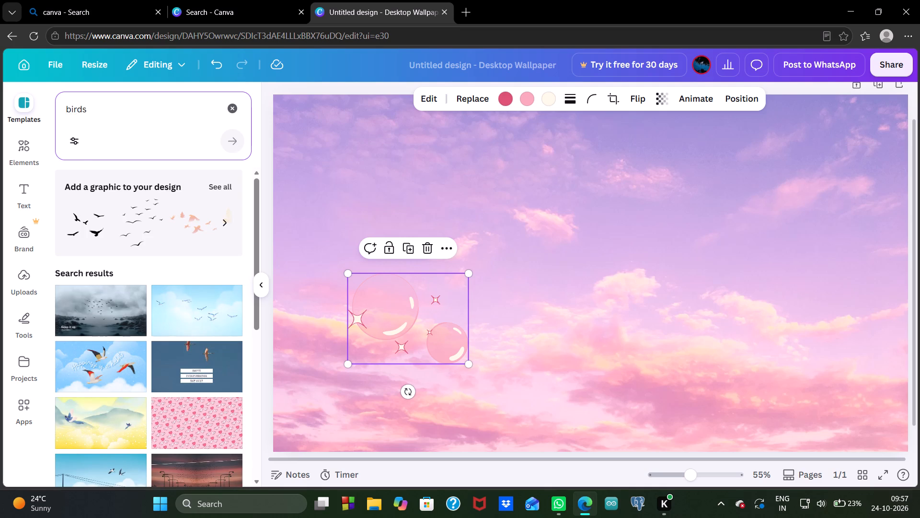
click(188, 234)
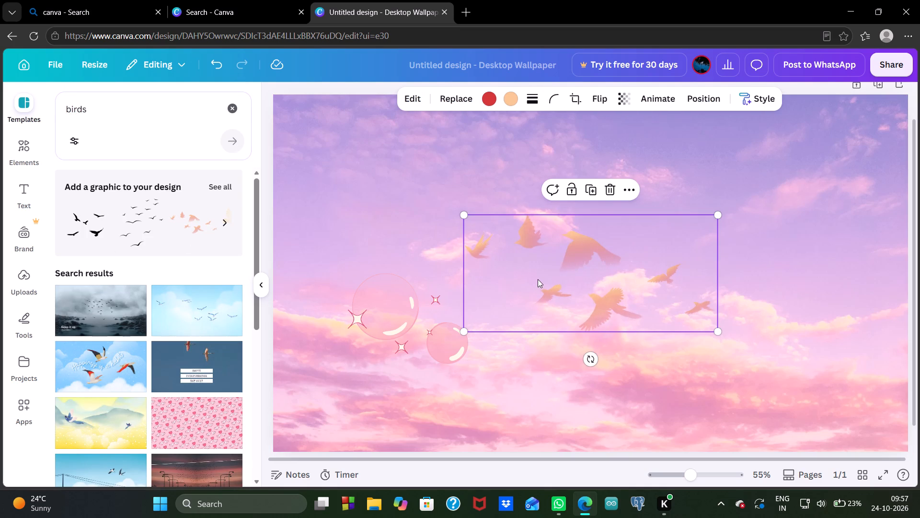
Move the flock of birds to the upper-right part of the sky and enlarge it slightly.
drag(552, 280, 584, 217)
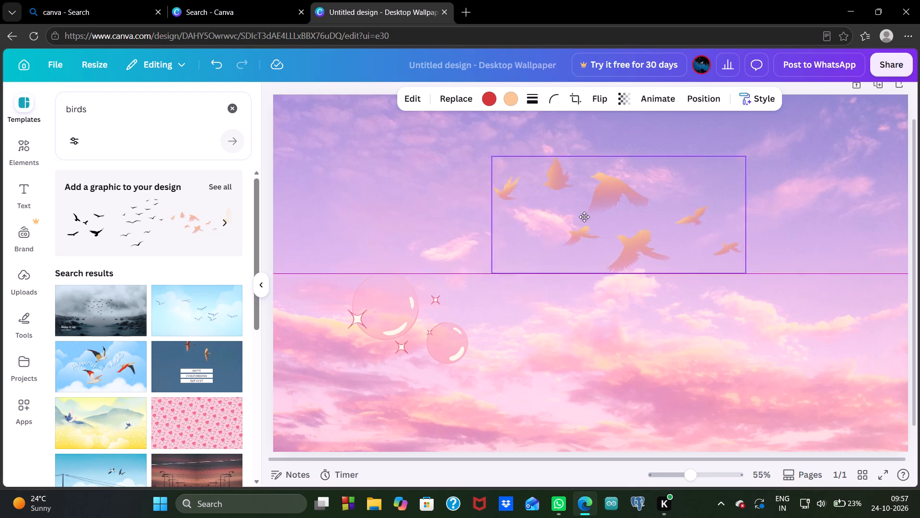
drag(584, 217, 665, 220)
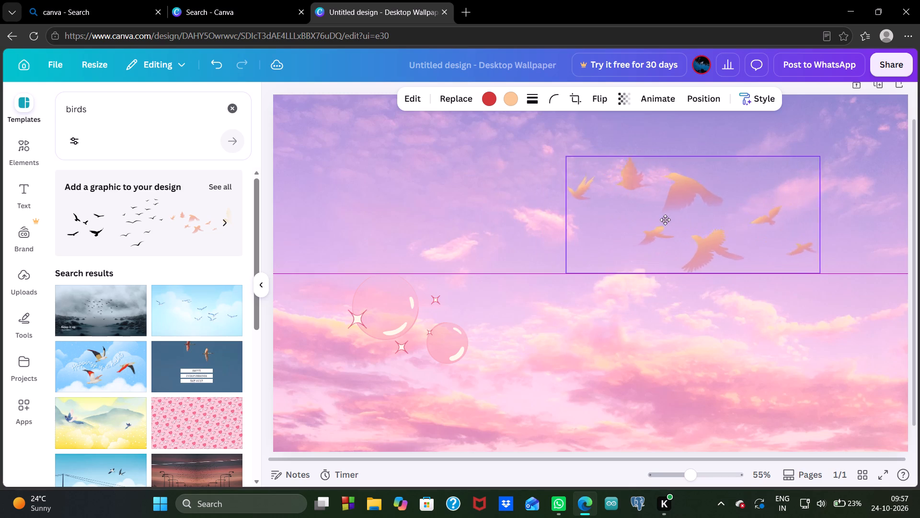
drag(665, 220, 683, 216)
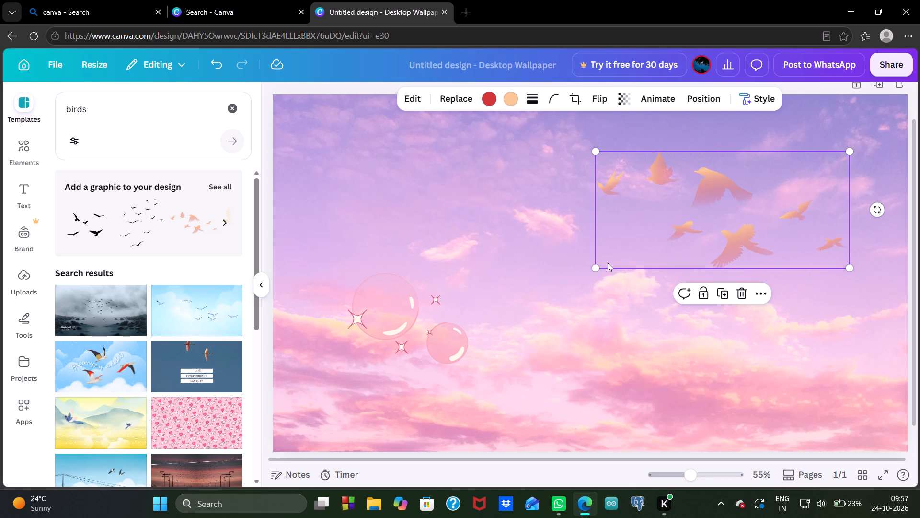
drag(596, 264, 592, 275)
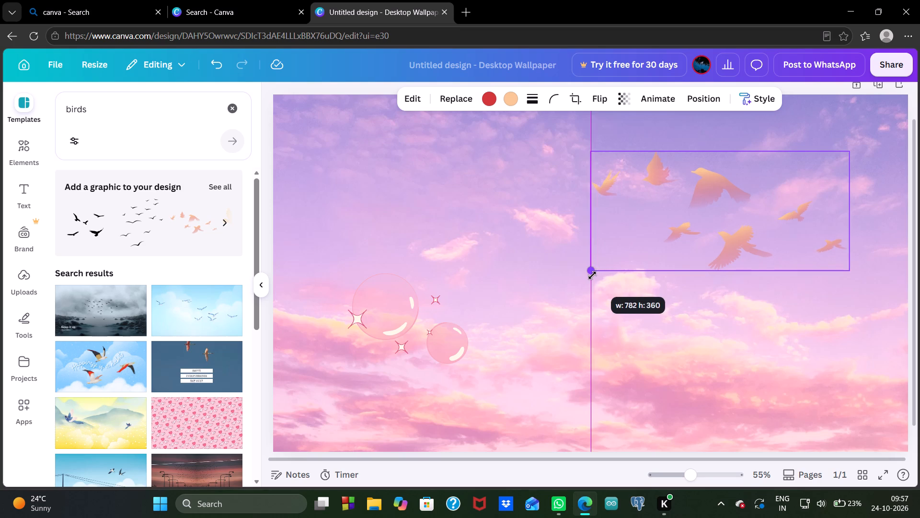
drag(592, 275, 593, 286)
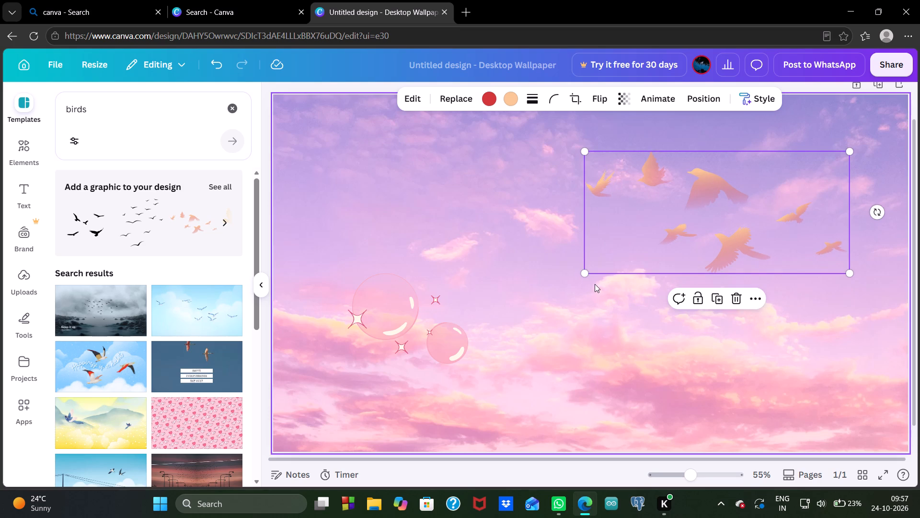
click(649, 325)
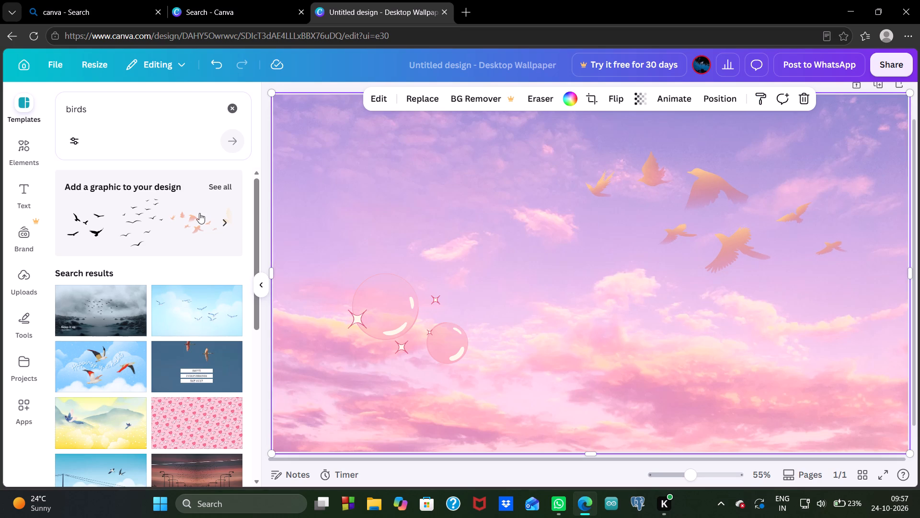
Add the same peach-coloured flock graphic again and place it in the upper-middle sky, partly overlapping the first flock.
click(221, 225)
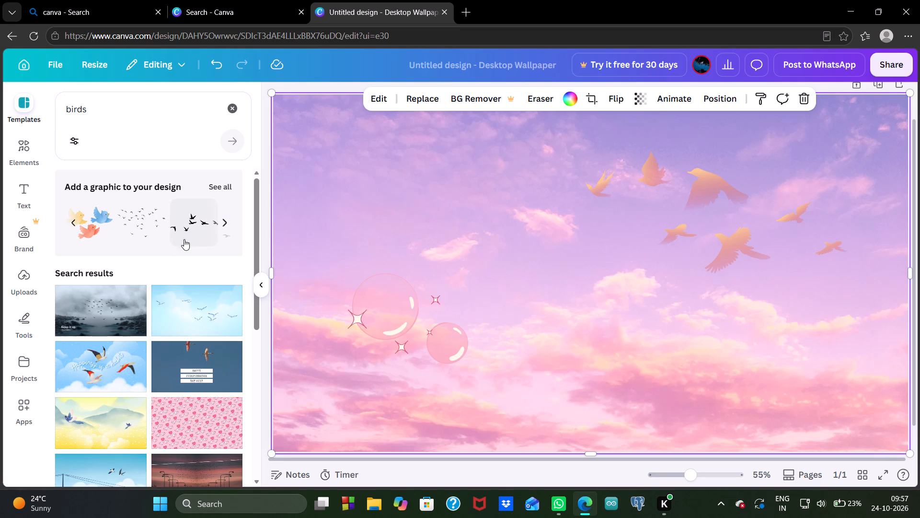
click(67, 227)
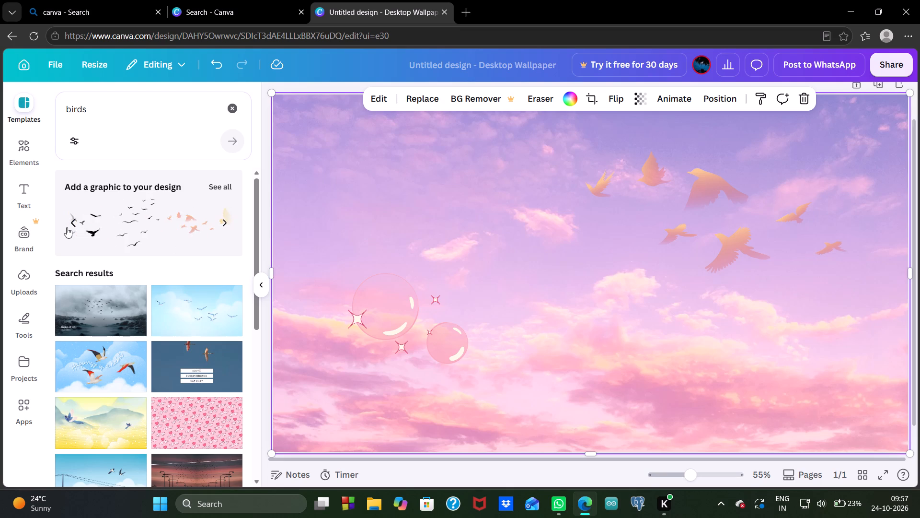
click(180, 222)
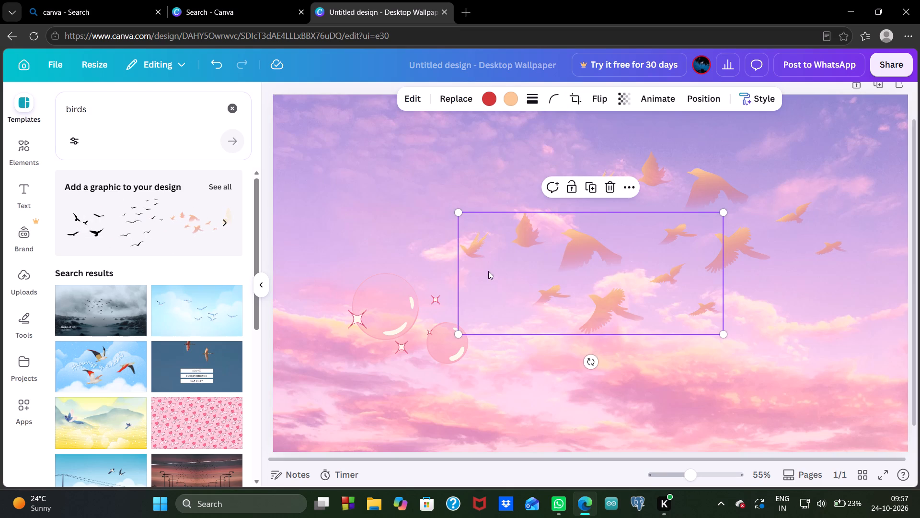
drag(537, 275, 493, 224)
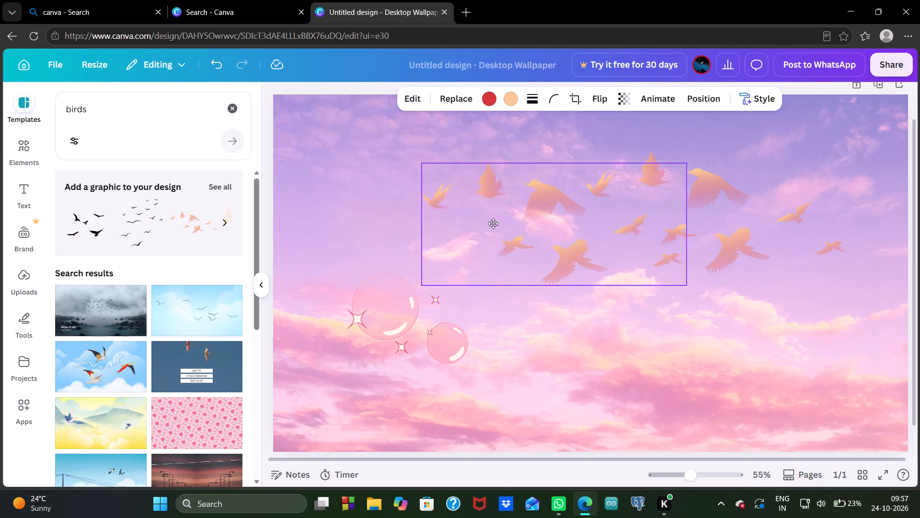
drag(493, 224, 463, 213)
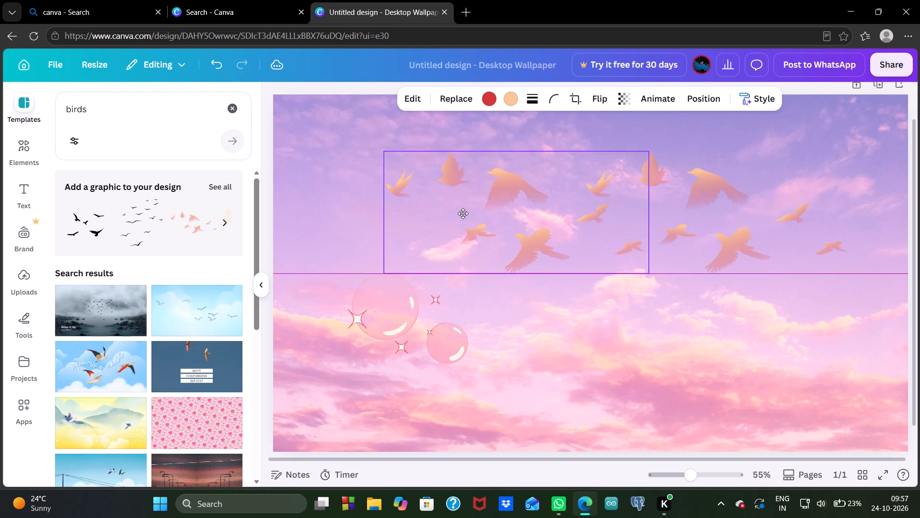
drag(463, 213, 518, 182)
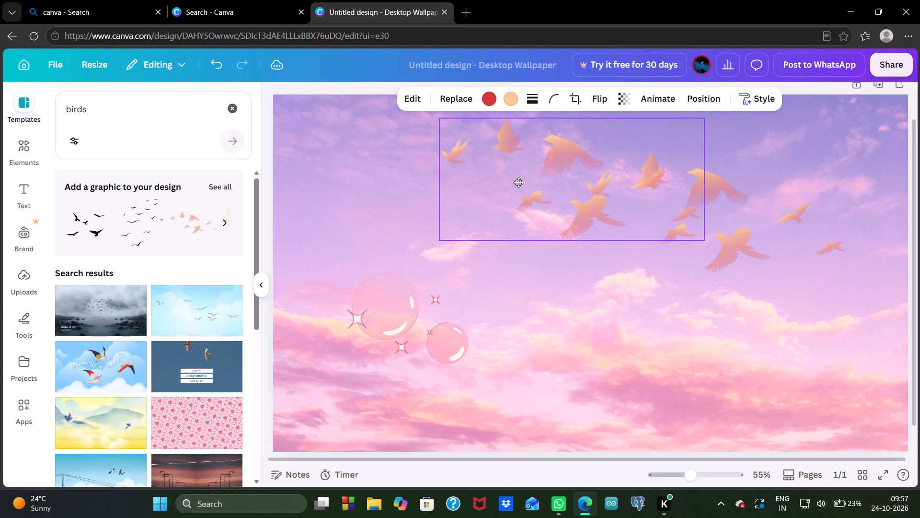
drag(518, 182, 533, 192)
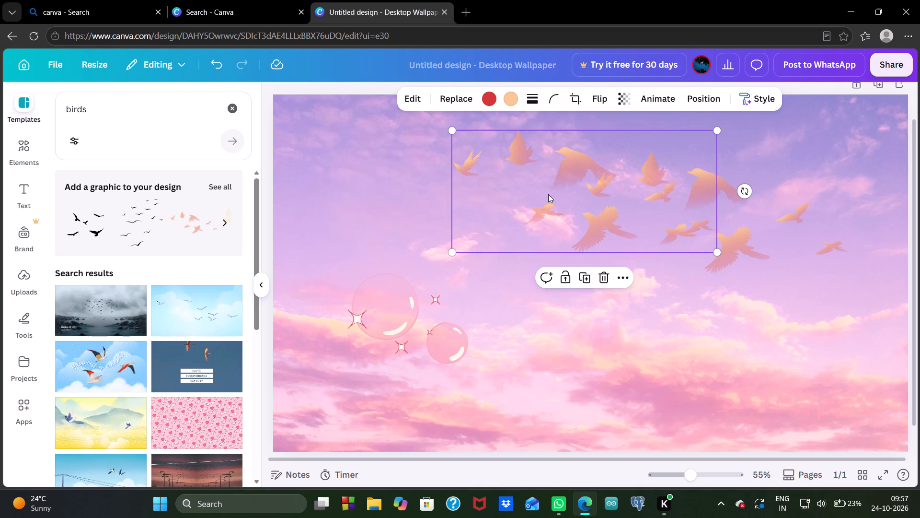
drag(548, 194, 554, 194)
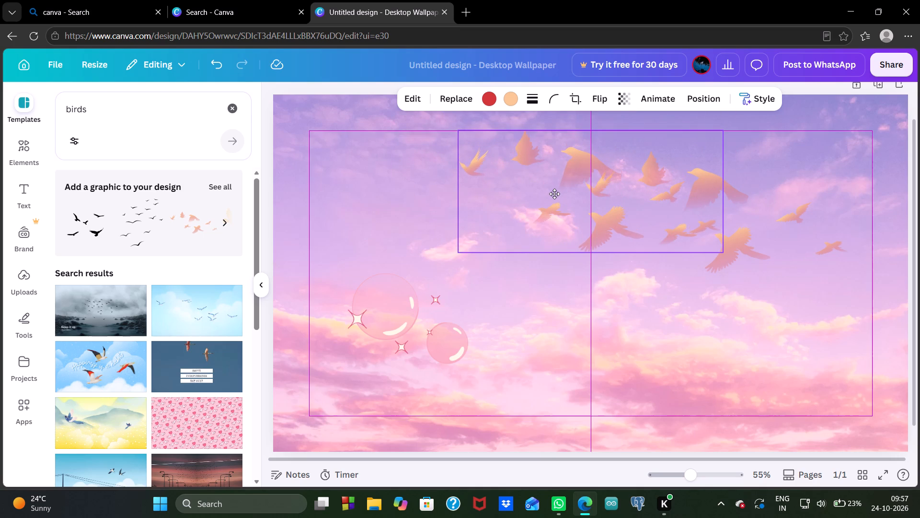
drag(554, 194, 551, 188)
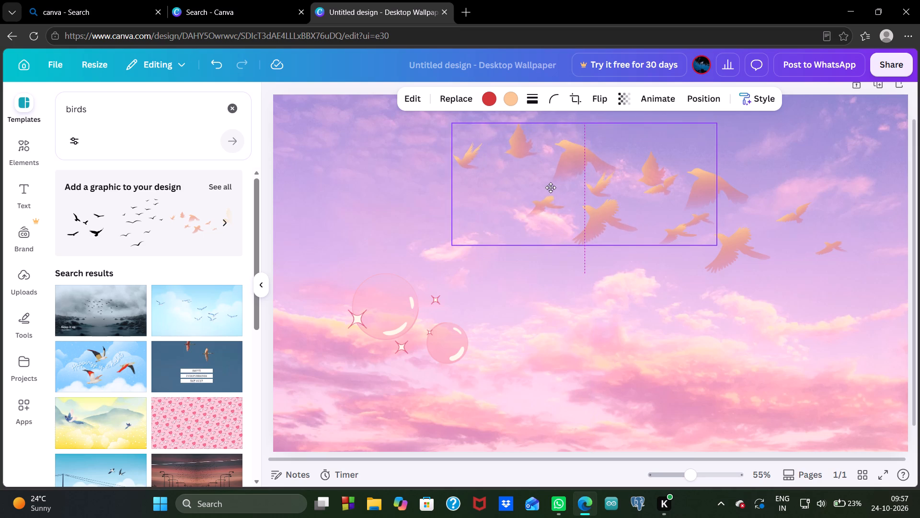
drag(551, 188, 553, 189)
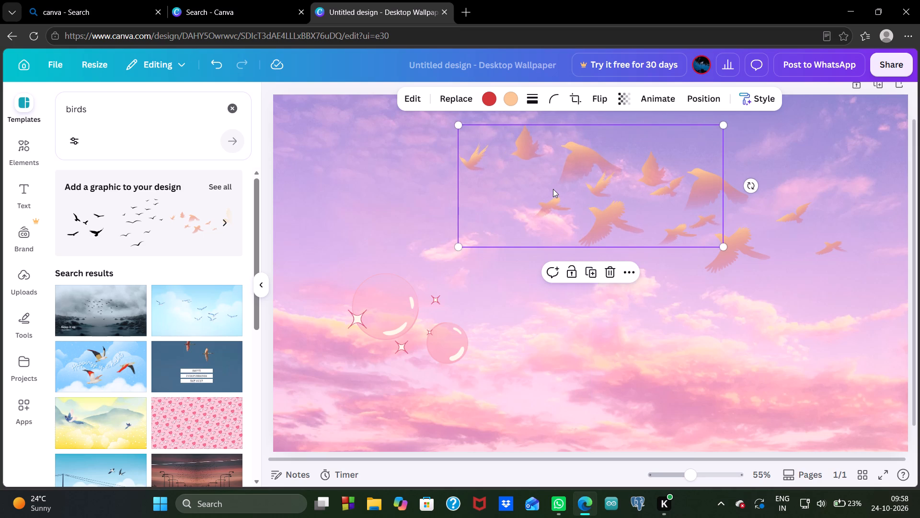
click(534, 294)
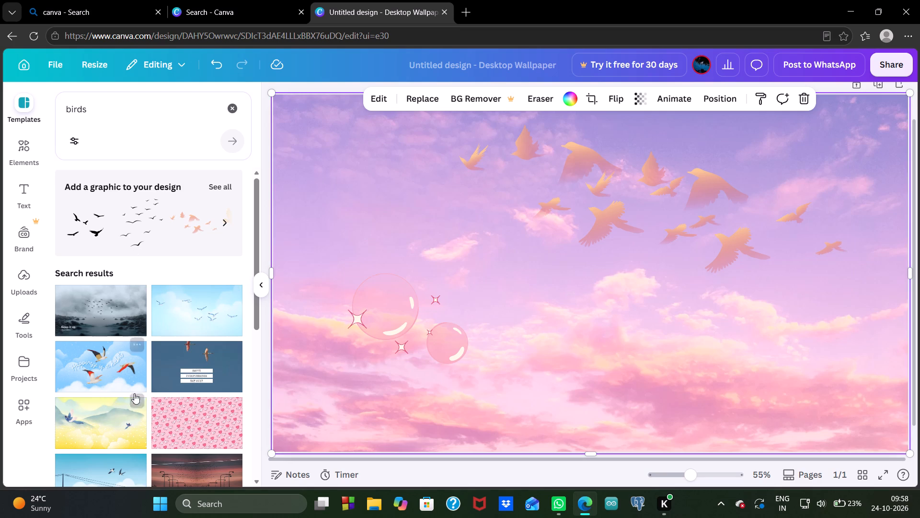
Search the library for "foogy" in place of the birds term and browse the suggested graphics.
click(117, 108)
key(BackSpace)
key(BackSpace)
key(BackSpace)
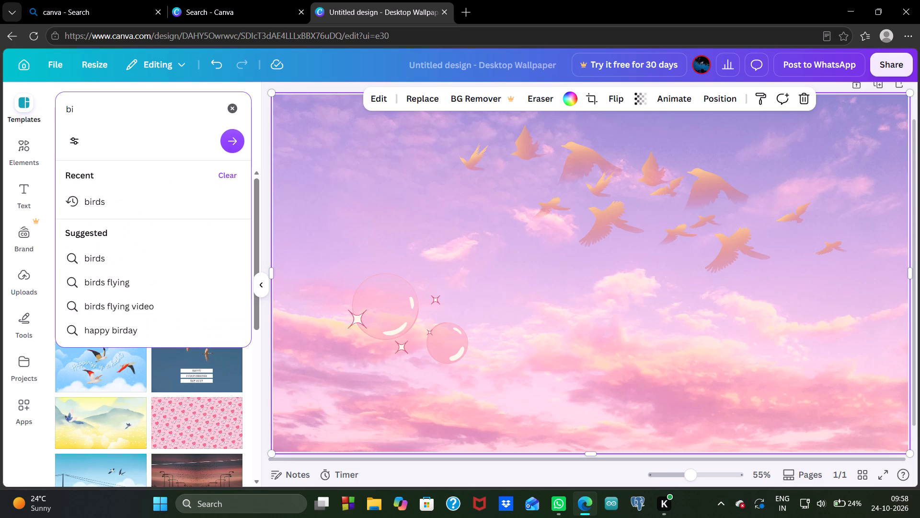
key(BackSpace)
key(BackSpace)
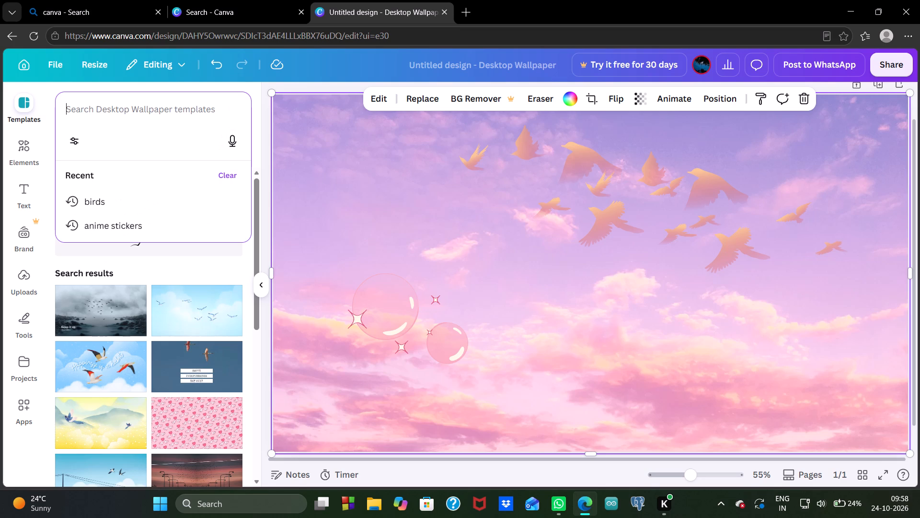
text(foog)
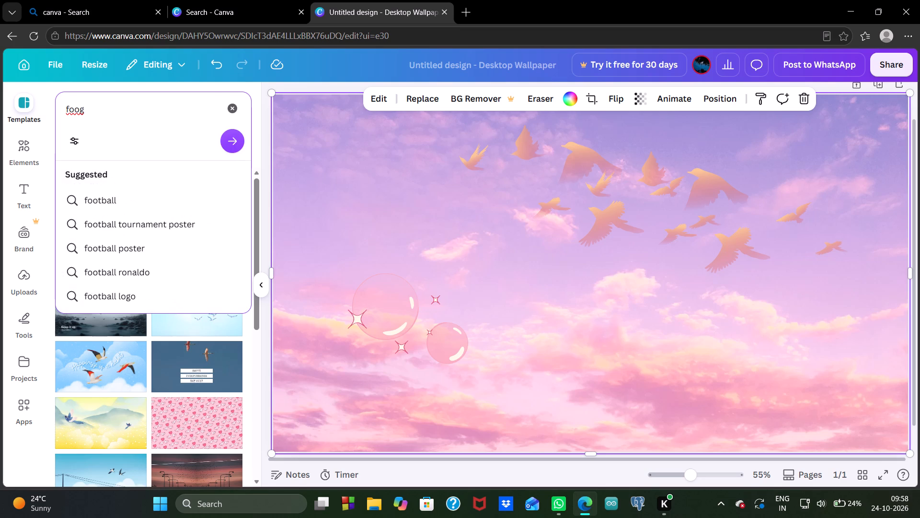
key(BackSpace)
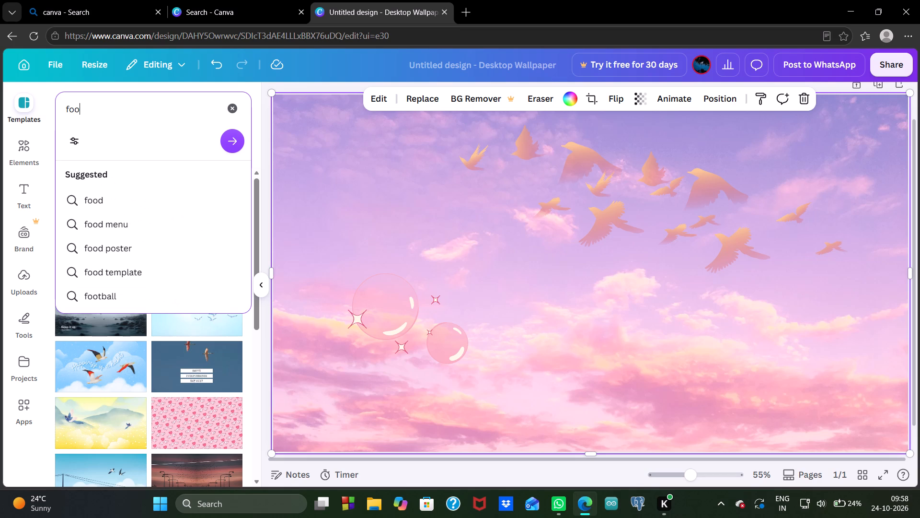
text(gy)
key(space)
key(Return)
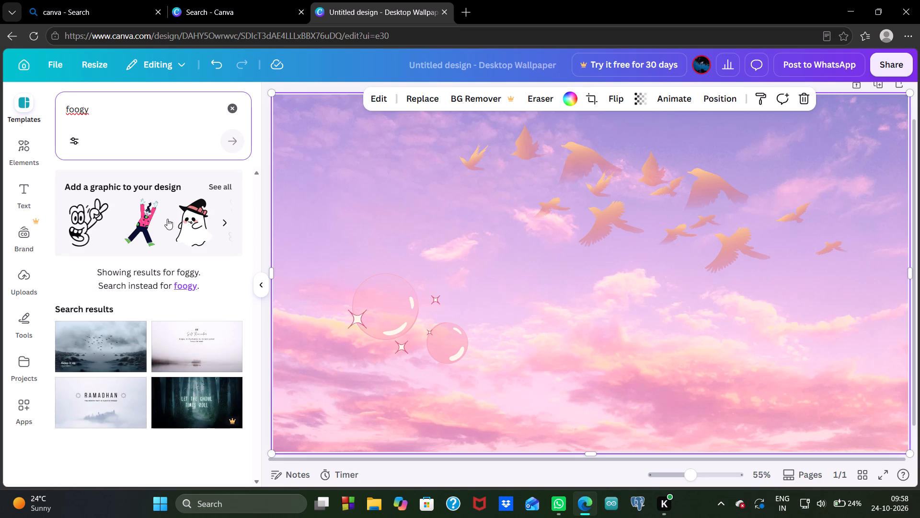
click(224, 225)
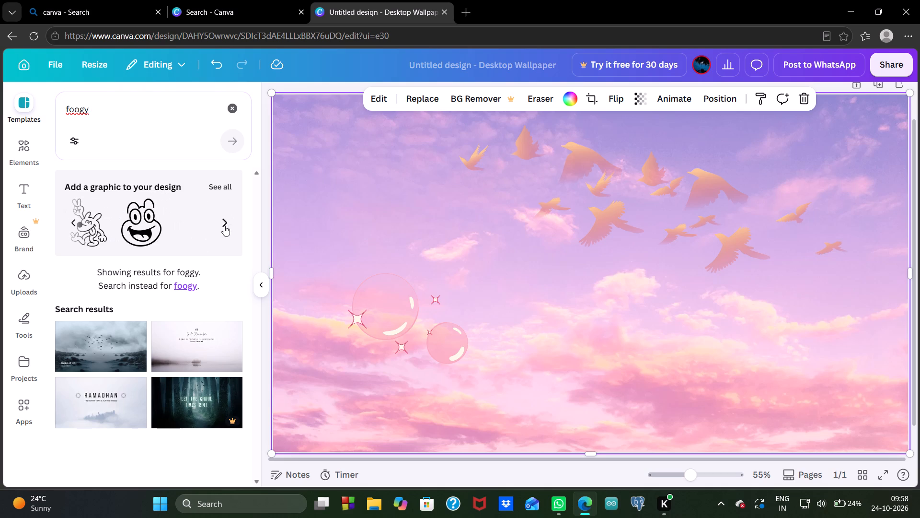
Extend the library search to "foogy purple clood" and browse the suggested graphics.
click(106, 116)
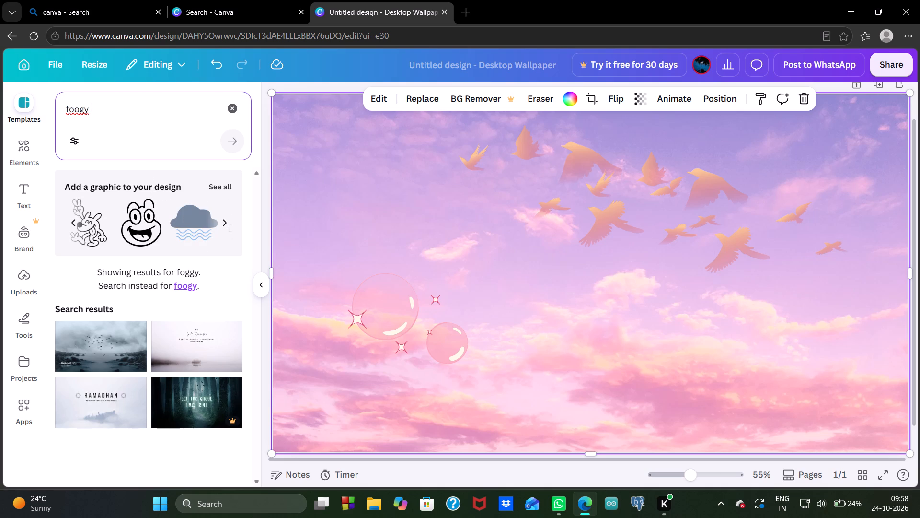
text(purple clood)
key(Return)
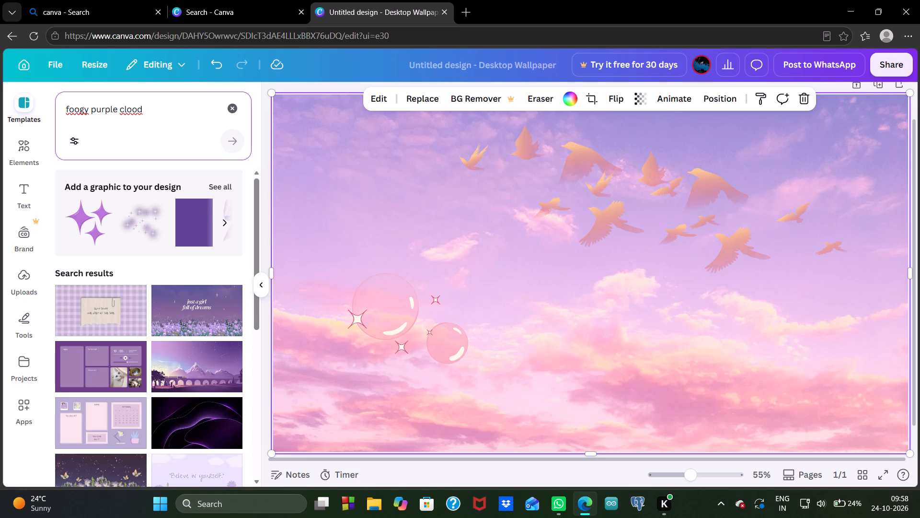
click(223, 221)
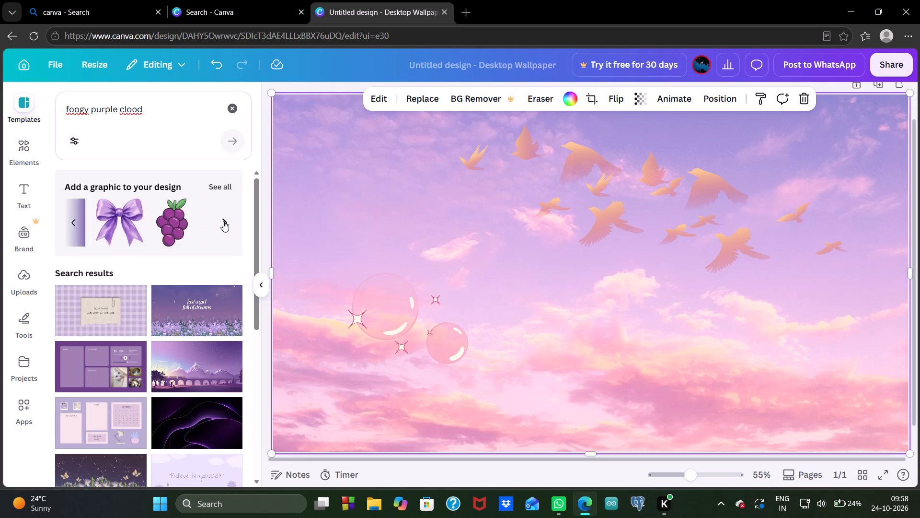
click(223, 221)
click(223, 221)
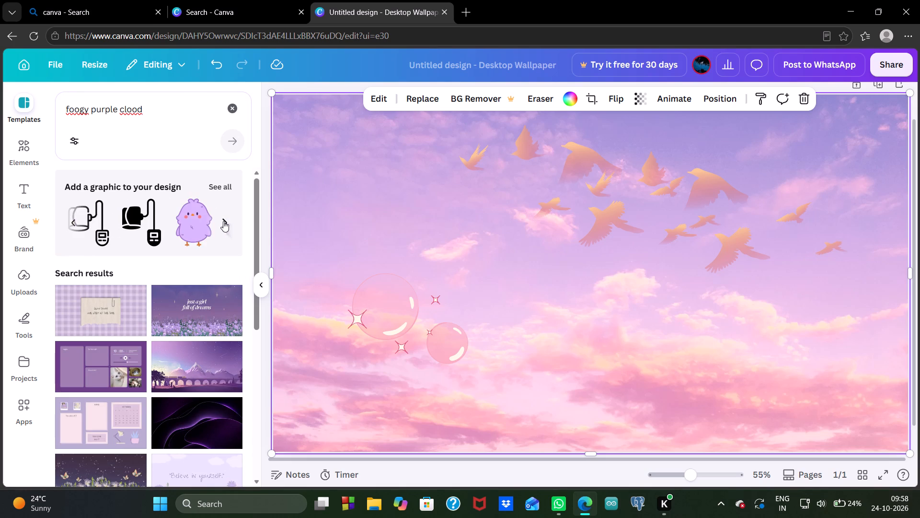
click(70, 224)
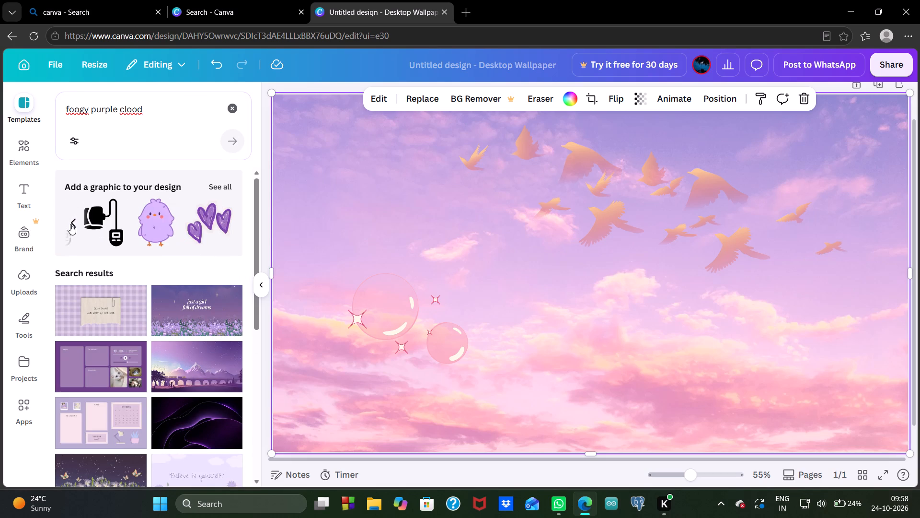
click(70, 224)
click(70, 224)
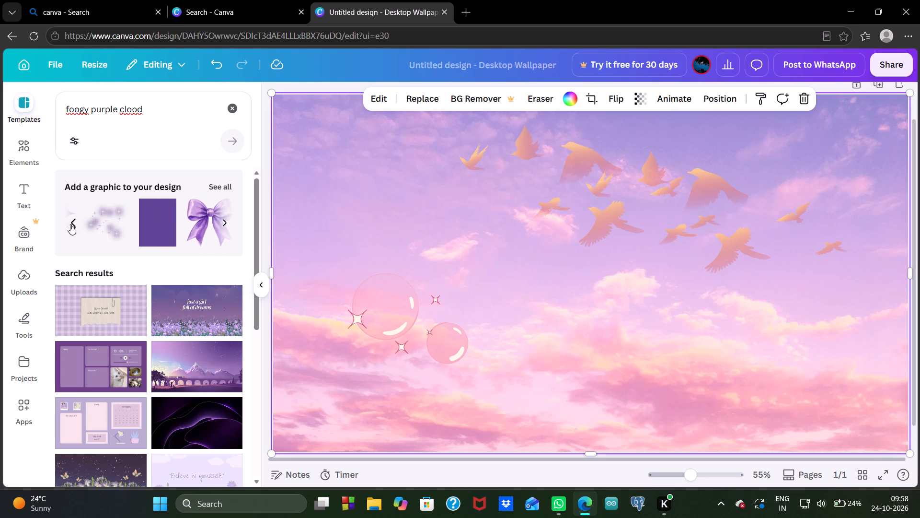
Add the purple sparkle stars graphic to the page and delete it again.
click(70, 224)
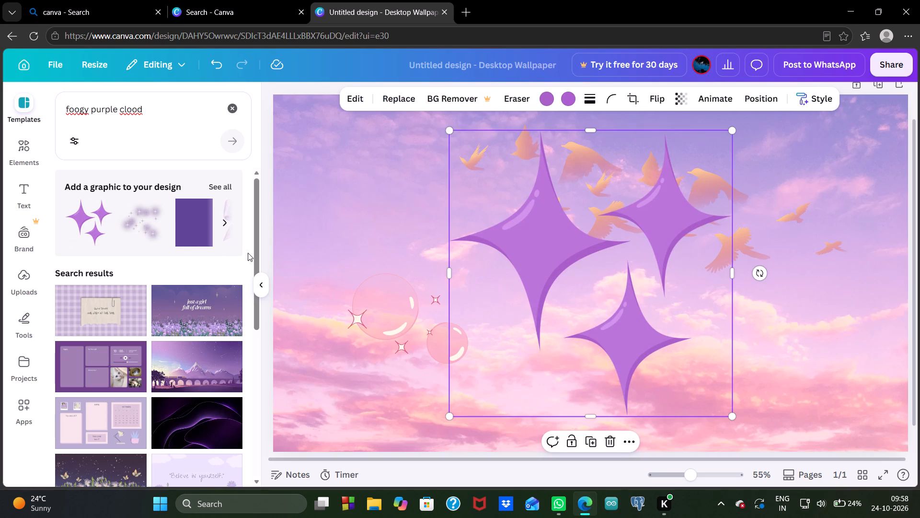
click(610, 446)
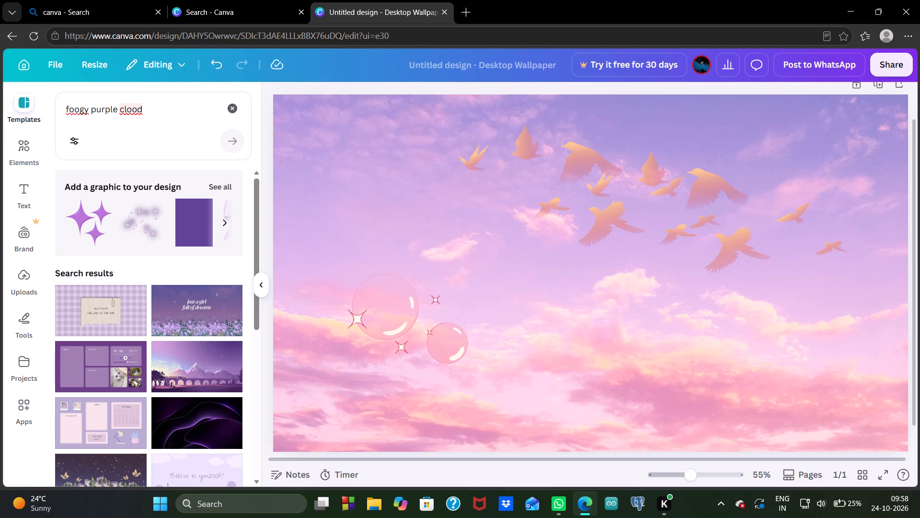
Replace the search term with "balloon light pink colour" and run the search.
click(145, 110)
key(BackSpace)
key(BackSpace)
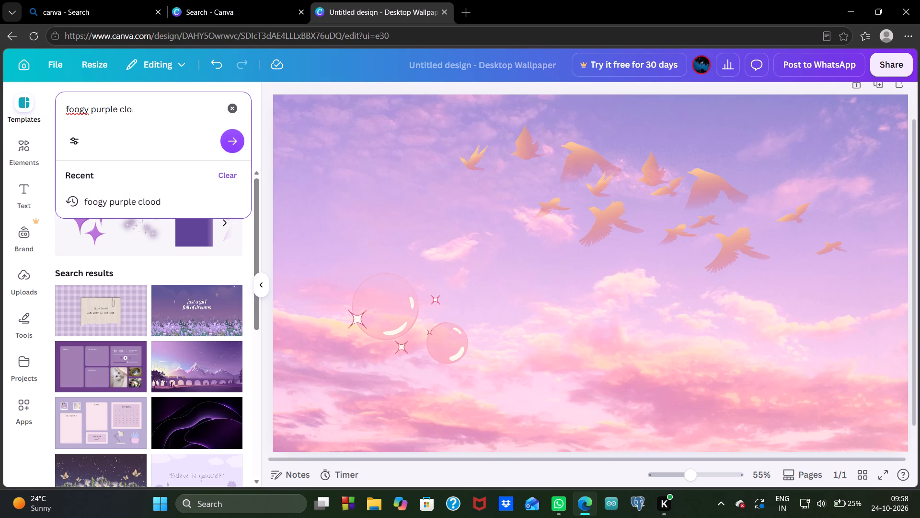
key(BackSpace)
key(BackSpace)
key(BackSpace)
key(BackSpace)
key(BackSpace)
key(BackSpace)
key(BackSpace)
key(BackSpace)
key(BackSpace)
key(BackSpace)
key(BackSpace)
key(BackSpace)
key(BackSpace)
key(BackSpace)
key(BackSpace)
key(BackSpace)
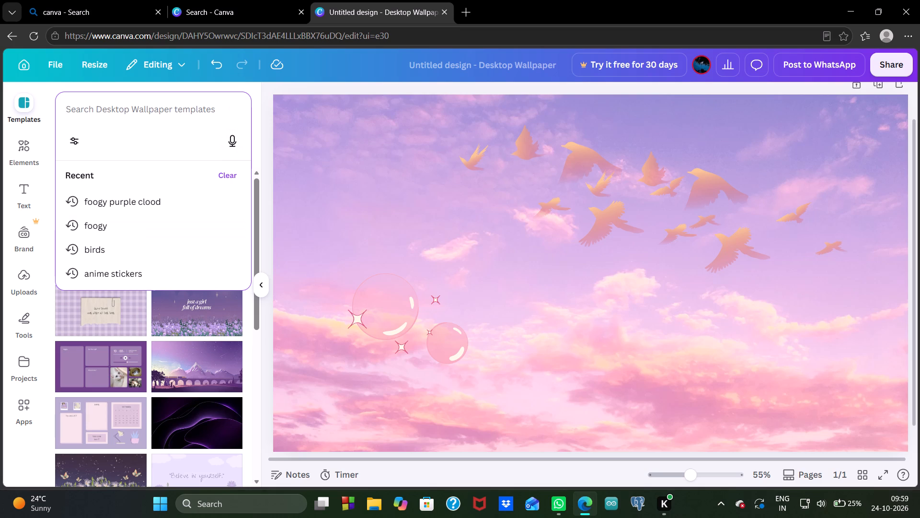
key(b)
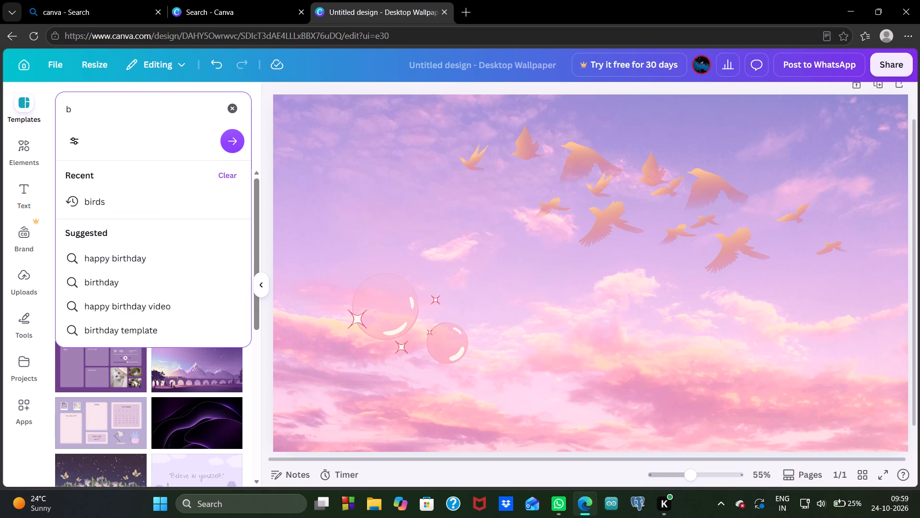
key(a)
key(l)
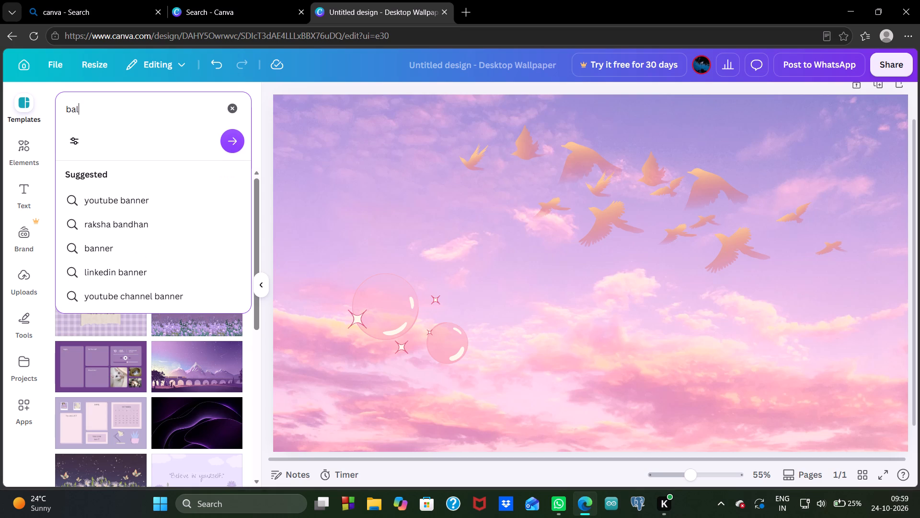
key(l)
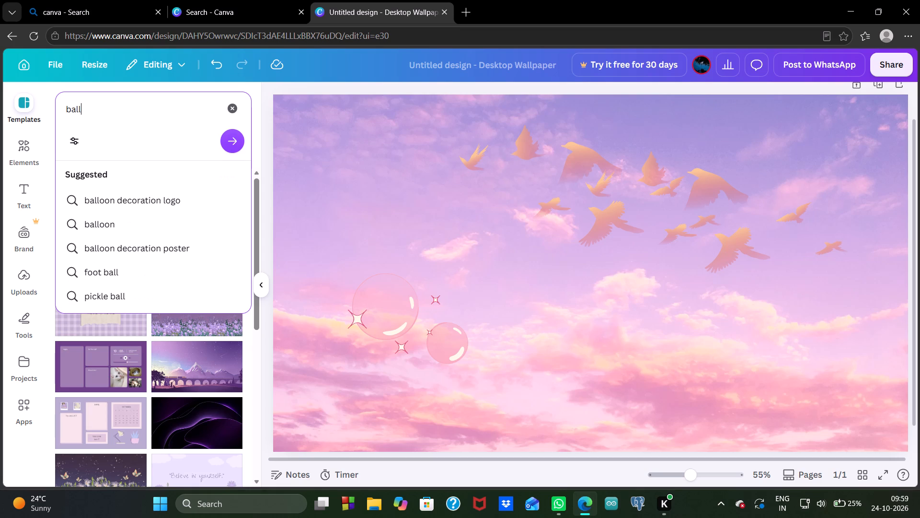
text(oon)
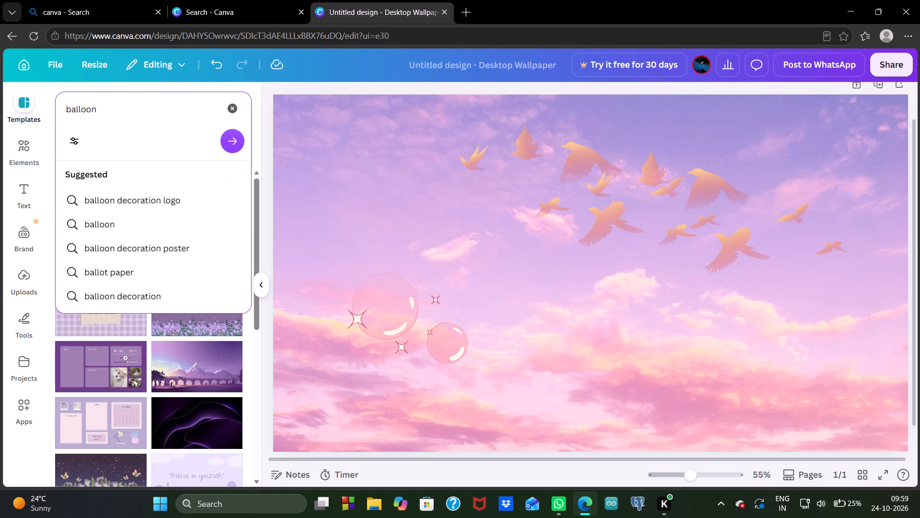
key(space)
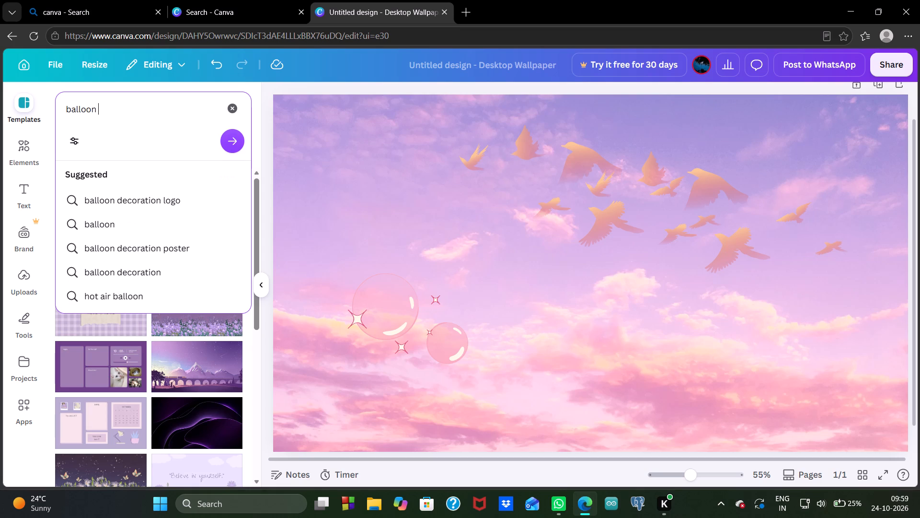
text(li)
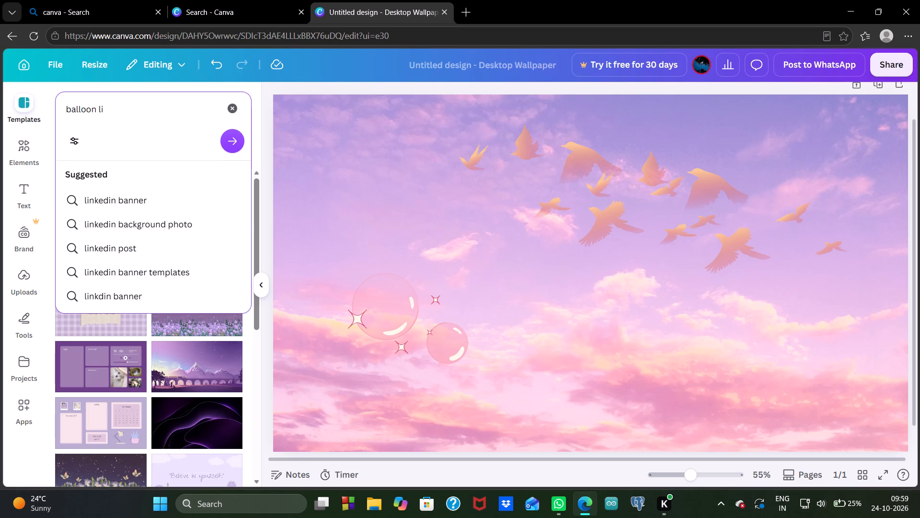
text(ght)
key(space)
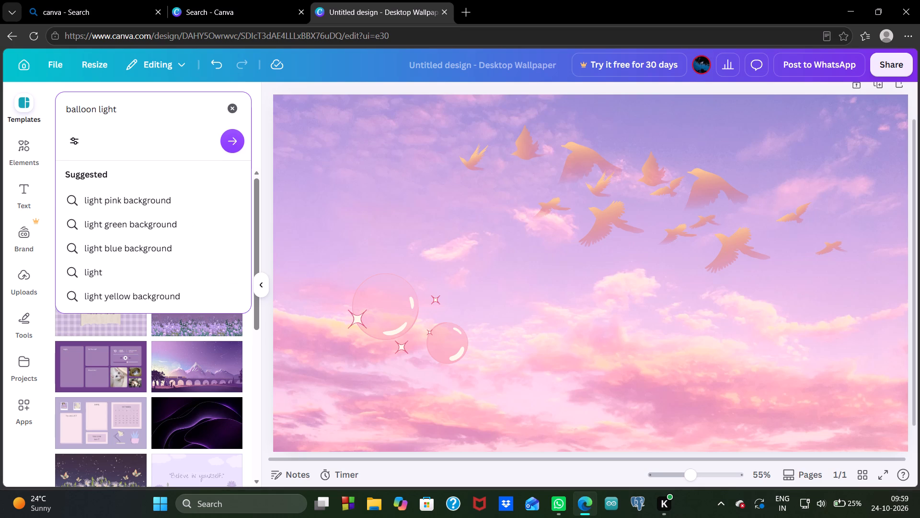
text(pin)
text(k)
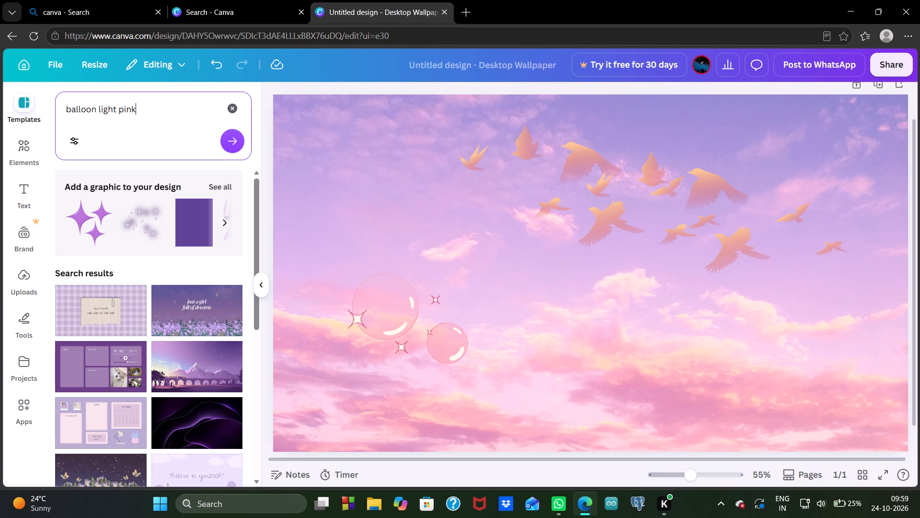
key(space)
text(colo)
text(ur)
key(Return)
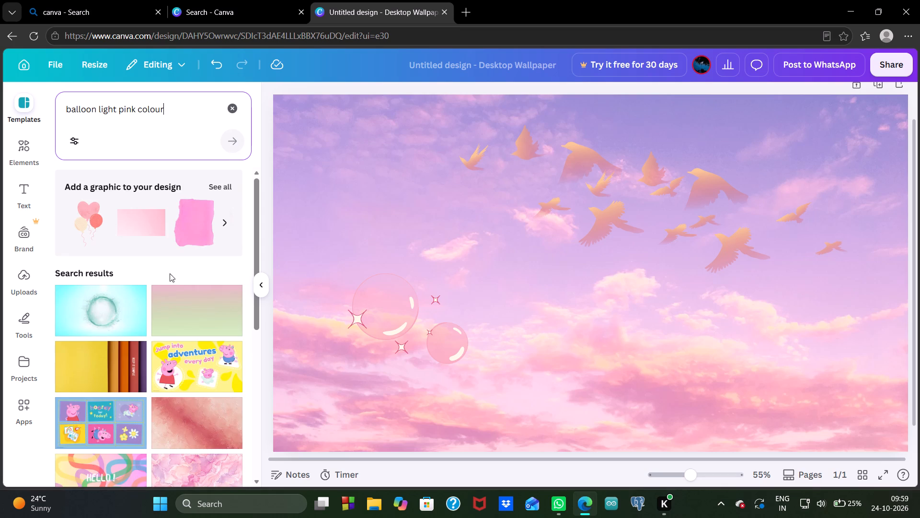
Browse the suggested graphics and add the bunch of pink balloons tied with a gold bow to the page.
click(230, 223)
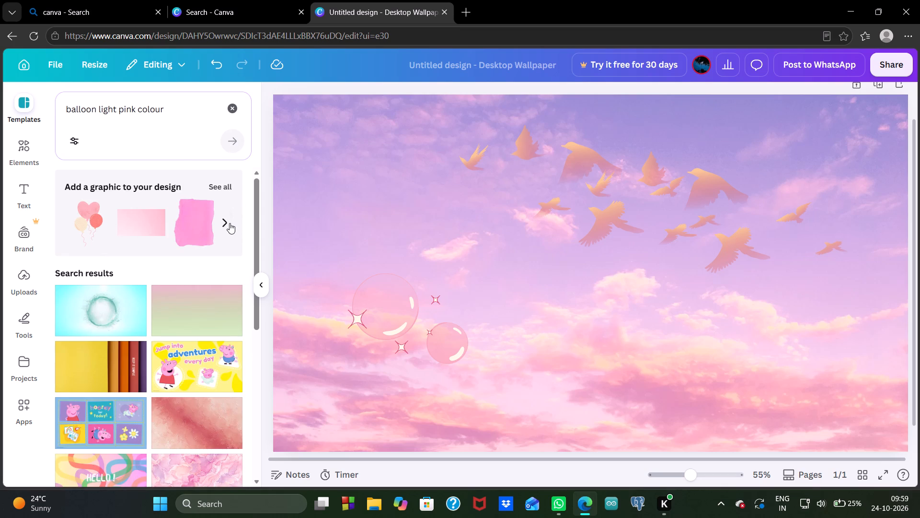
click(95, 232)
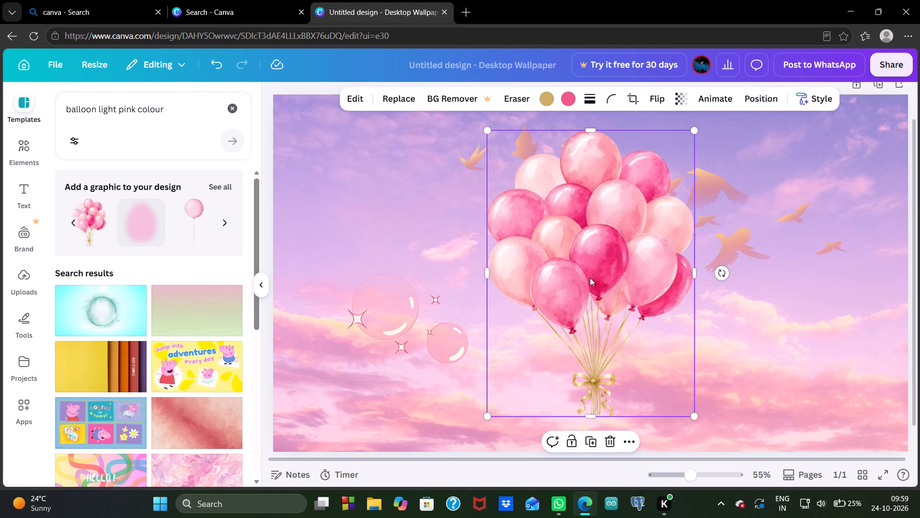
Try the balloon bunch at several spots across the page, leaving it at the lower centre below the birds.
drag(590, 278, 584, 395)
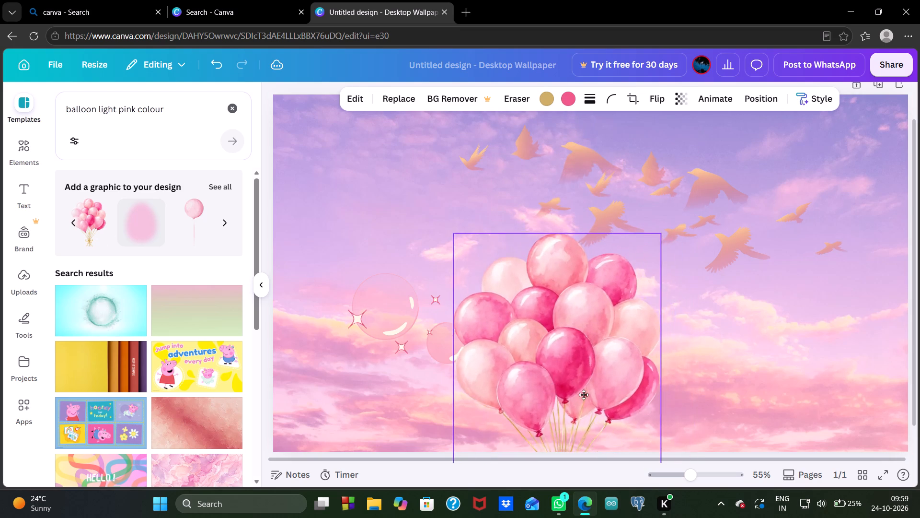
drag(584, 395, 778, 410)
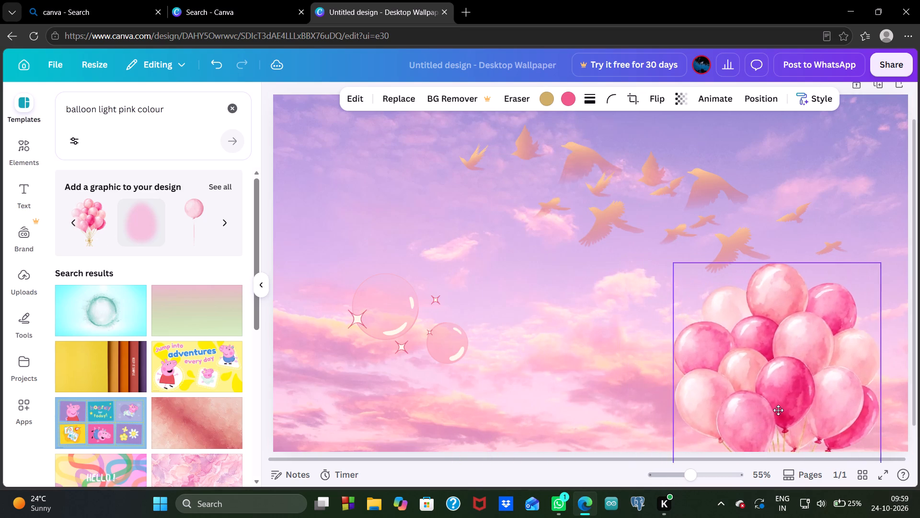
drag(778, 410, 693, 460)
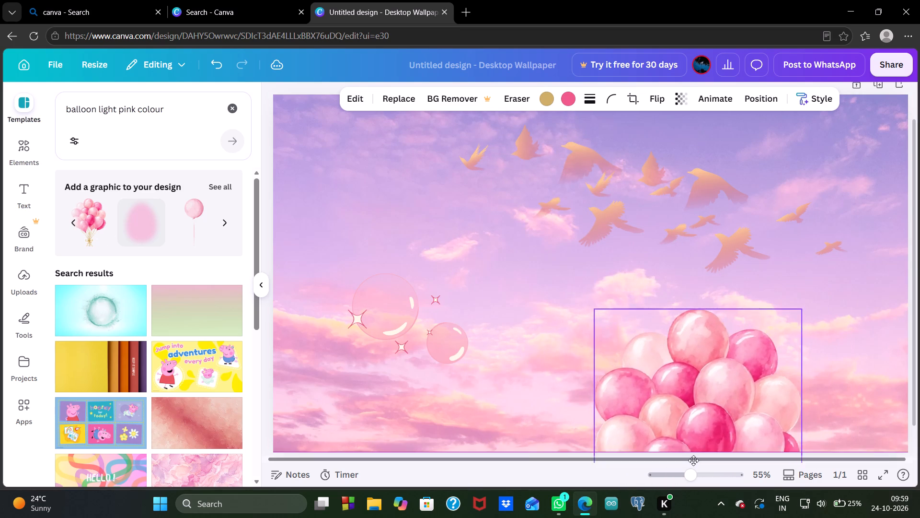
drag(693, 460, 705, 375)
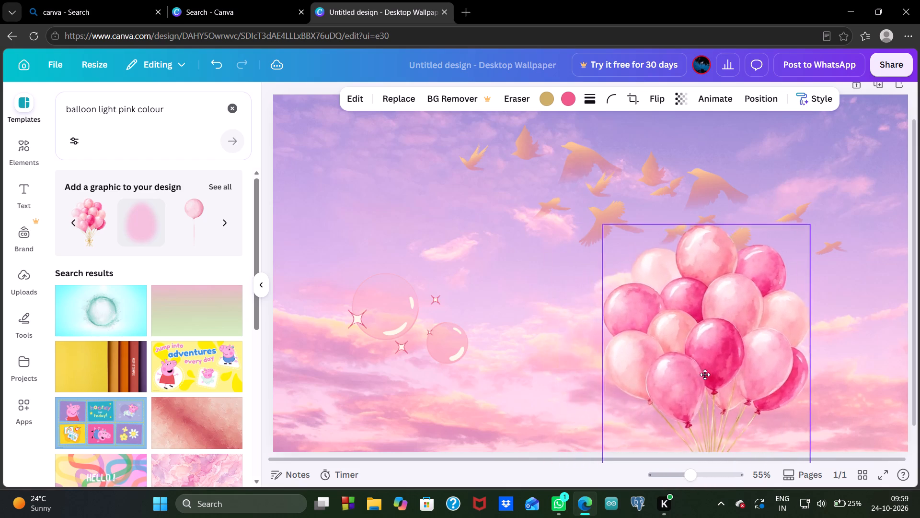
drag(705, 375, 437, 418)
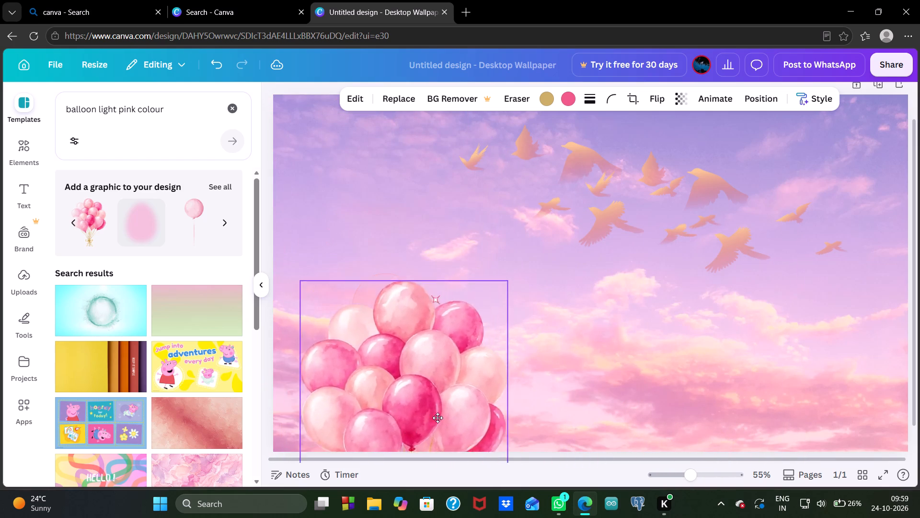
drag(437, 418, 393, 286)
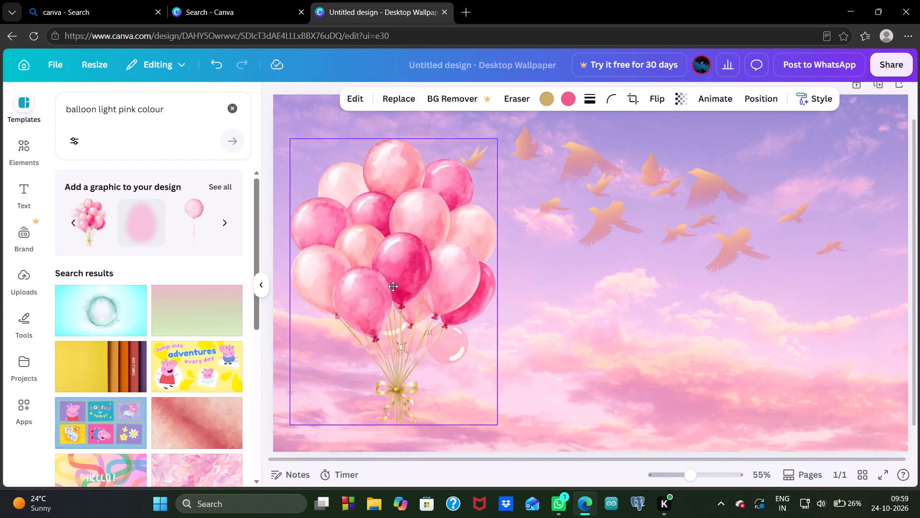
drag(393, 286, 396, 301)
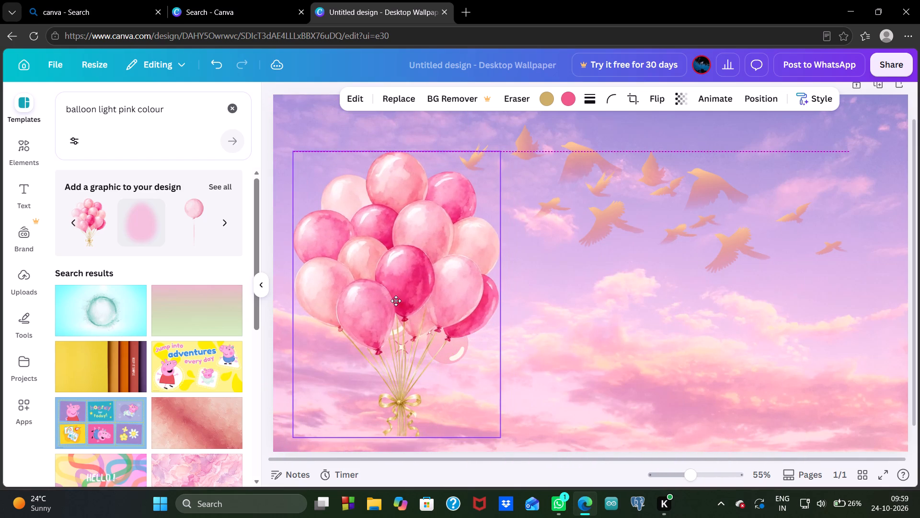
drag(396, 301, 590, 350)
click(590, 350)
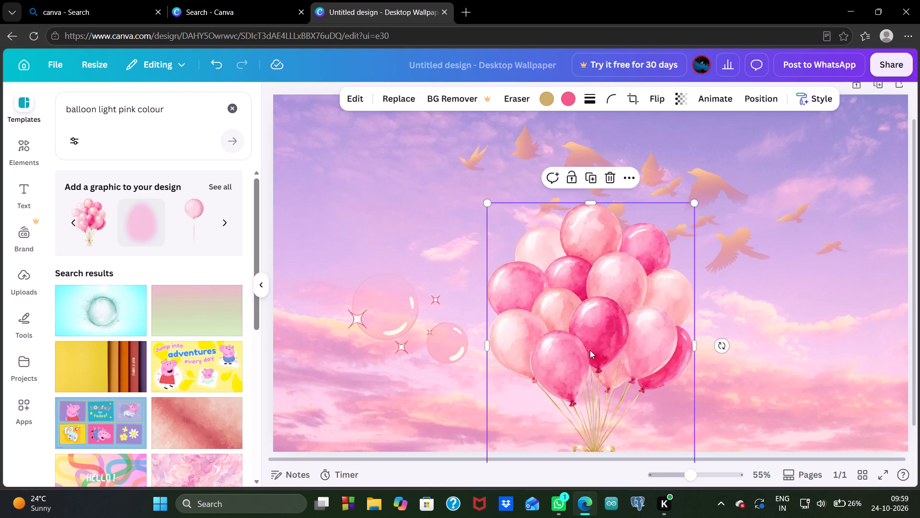
Delete the pink bubbles and sparkles graphic from the lower-left sky.
click(390, 347)
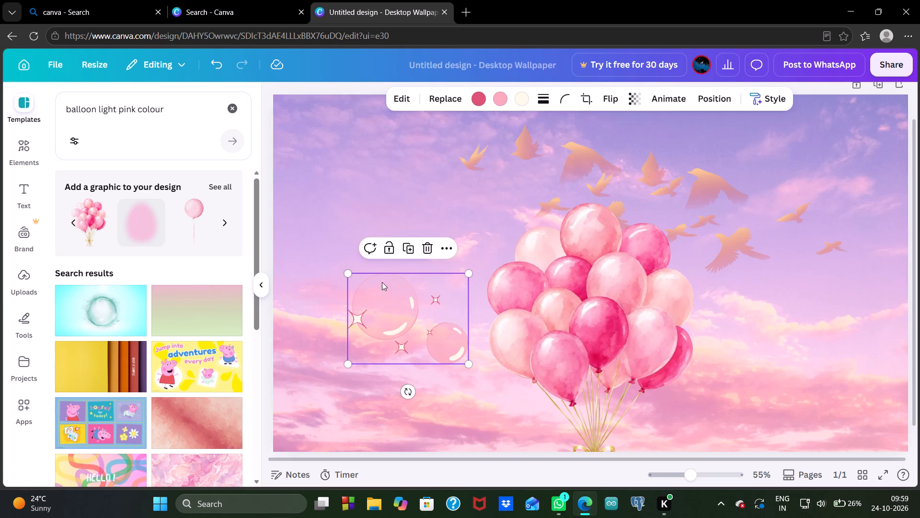
click(430, 250)
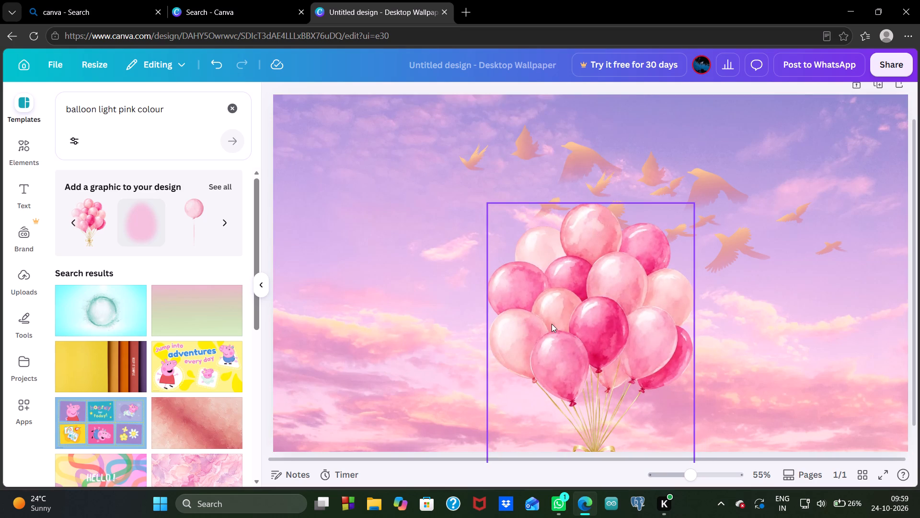
Move the balloon bunch to the left side of the page, with its gold bow just above the bottom edge.
drag(552, 324, 337, 271)
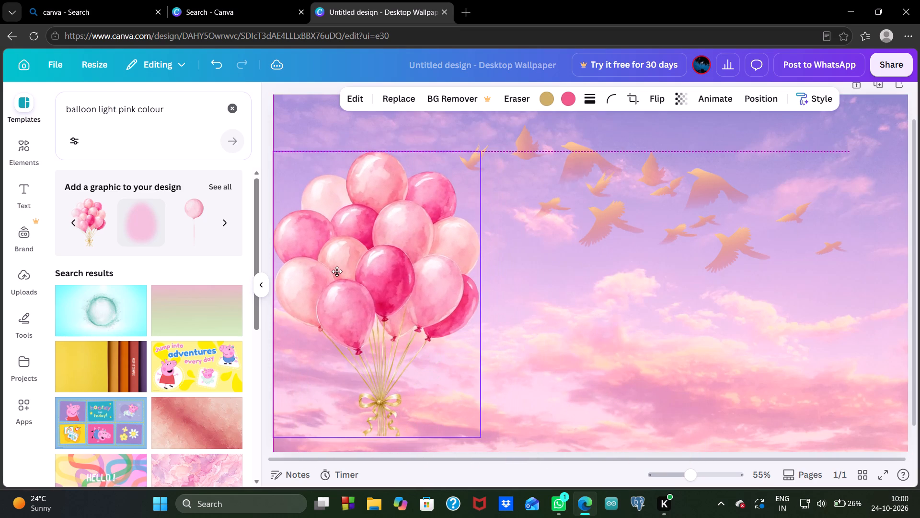
drag(337, 271, 346, 269)
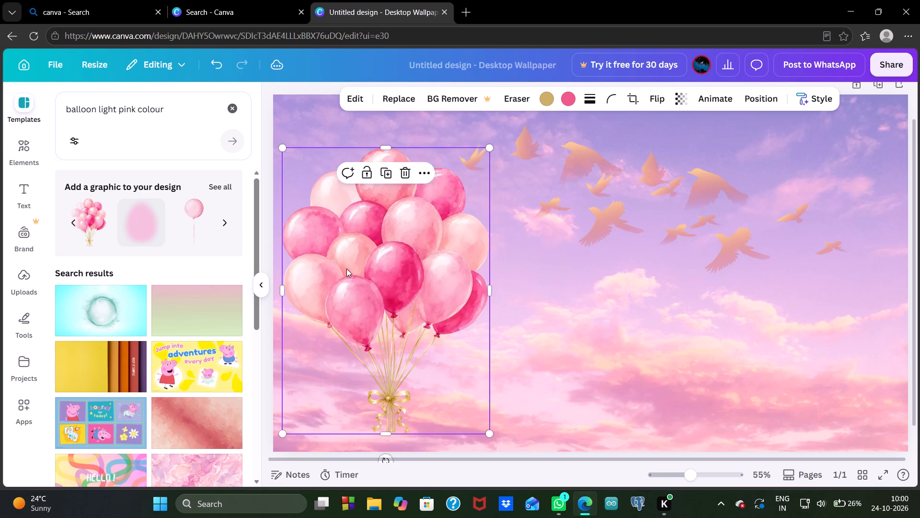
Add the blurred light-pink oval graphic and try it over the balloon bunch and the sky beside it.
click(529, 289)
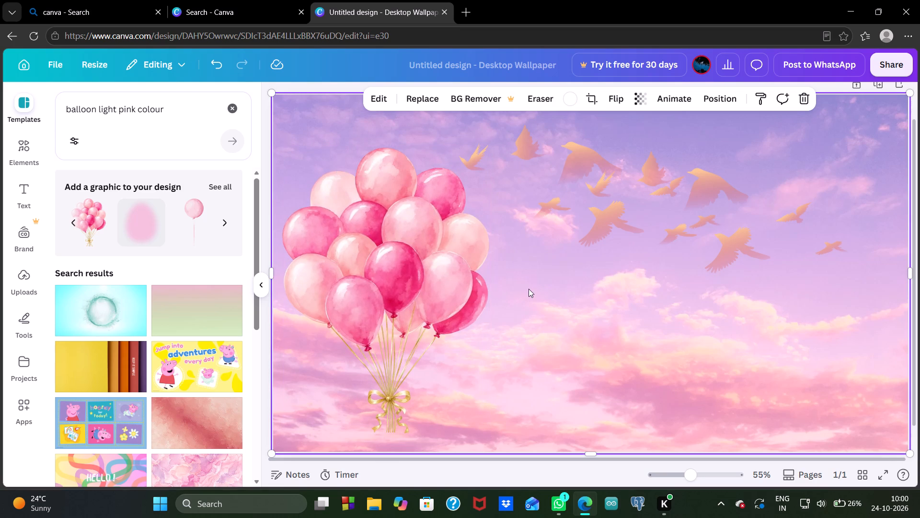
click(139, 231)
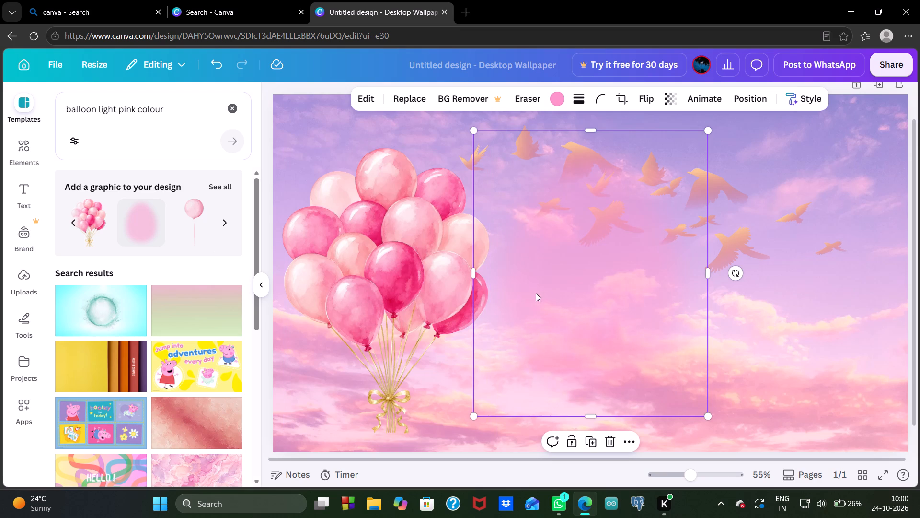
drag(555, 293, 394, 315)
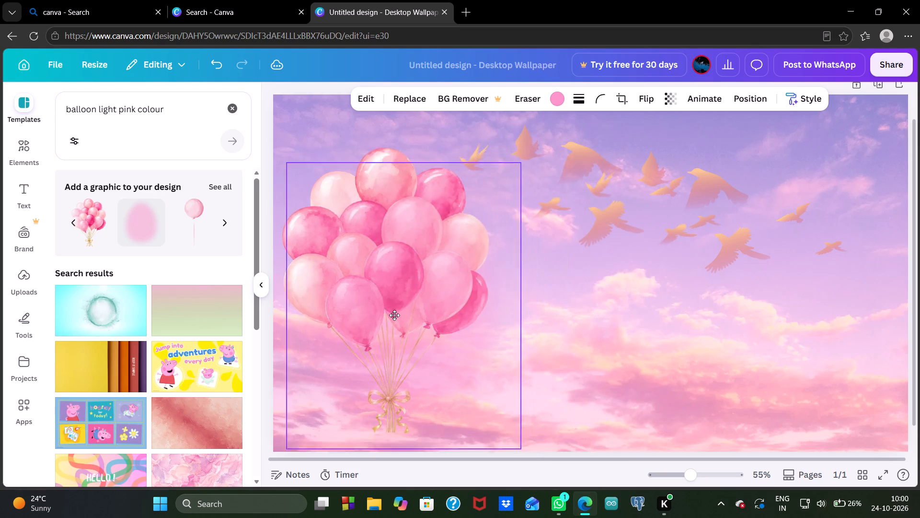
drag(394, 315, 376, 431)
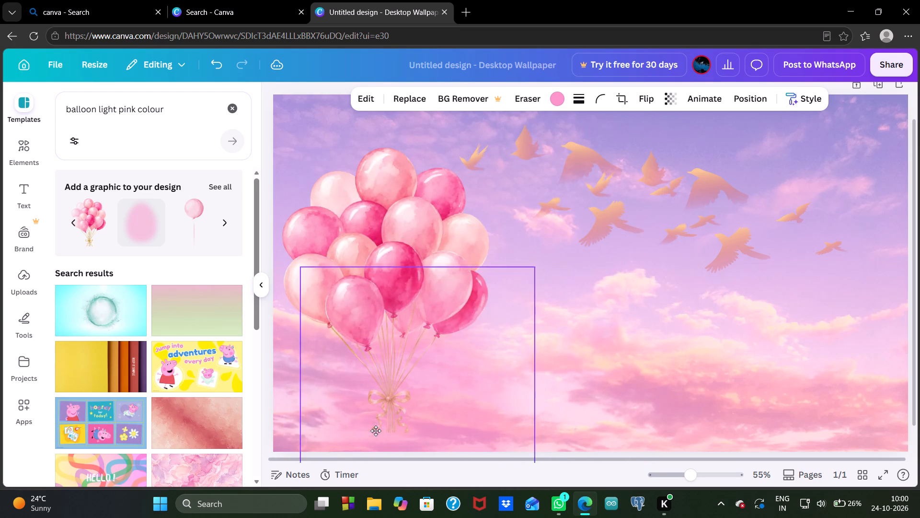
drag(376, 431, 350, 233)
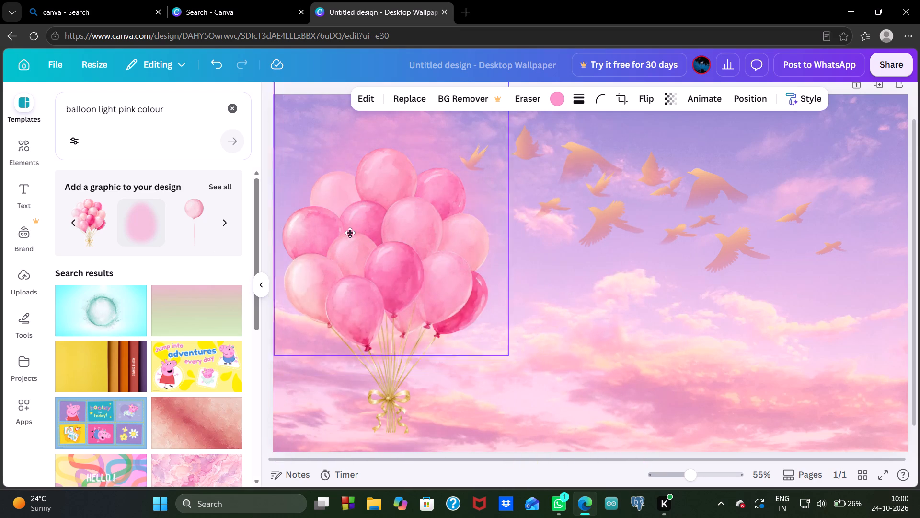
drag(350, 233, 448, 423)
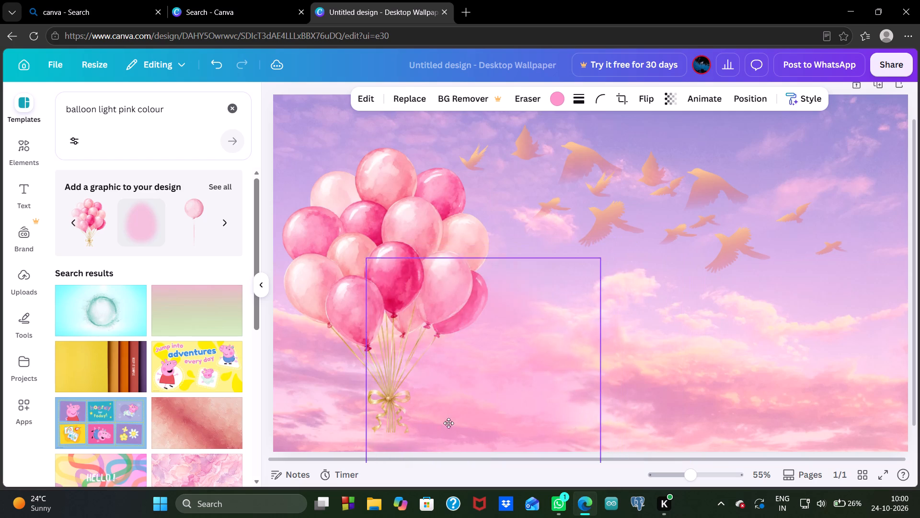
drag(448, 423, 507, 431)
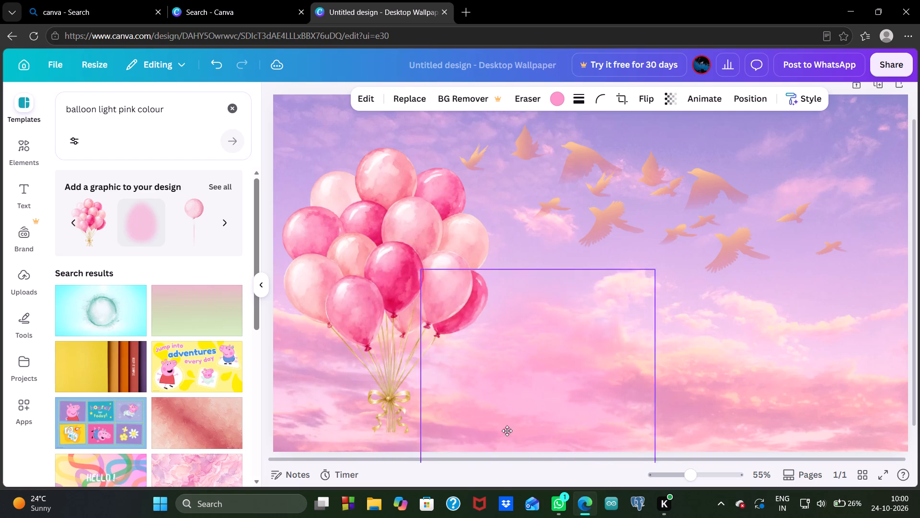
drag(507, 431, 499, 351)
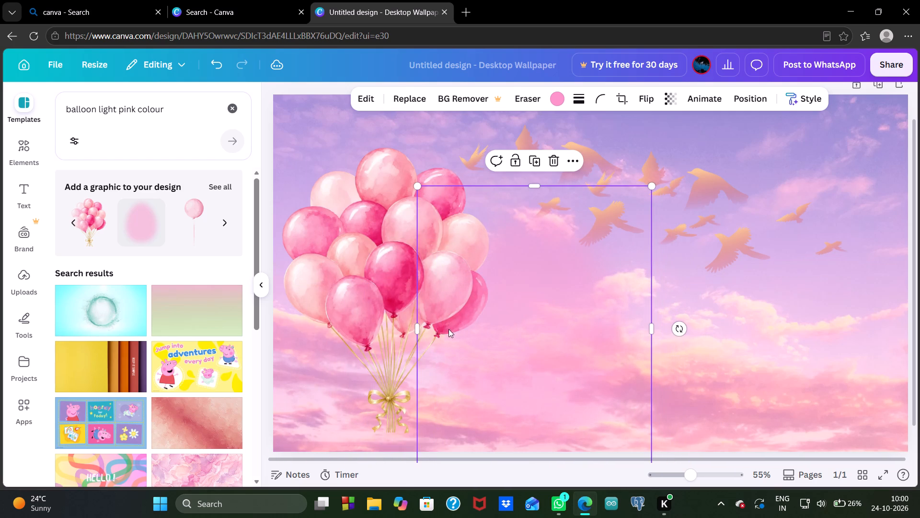
Reposition the balloon bunch at the page's left side with its gold bow on the bottom edge, trying the pink blur over it.
drag(386, 299, 517, 359)
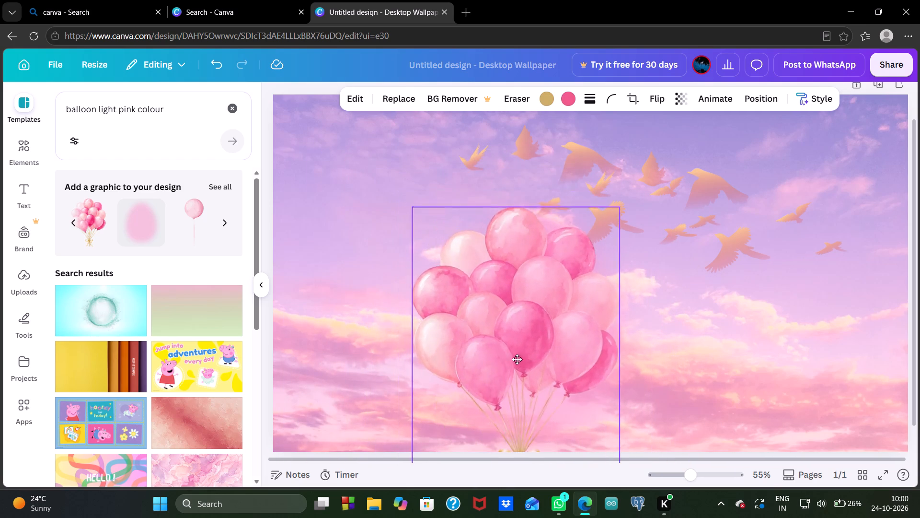
drag(517, 359, 368, 310)
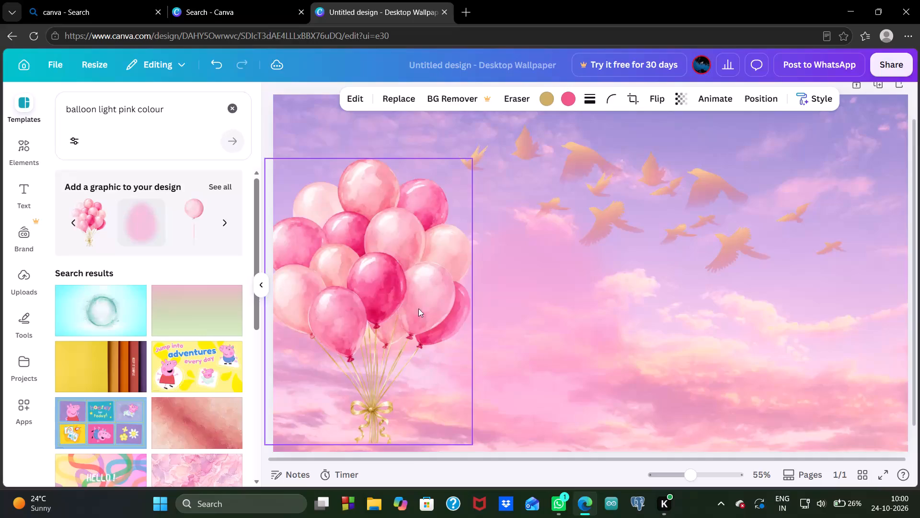
drag(527, 297, 373, 255)
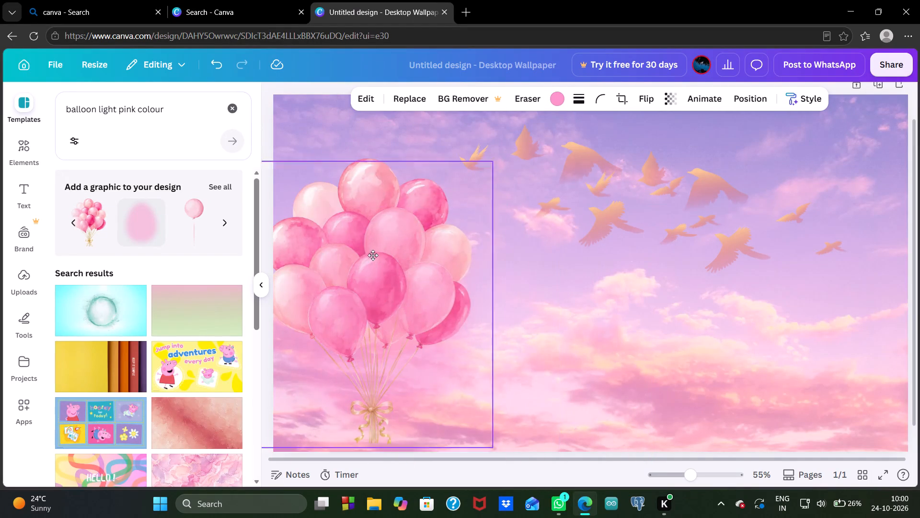
drag(373, 255, 600, 339)
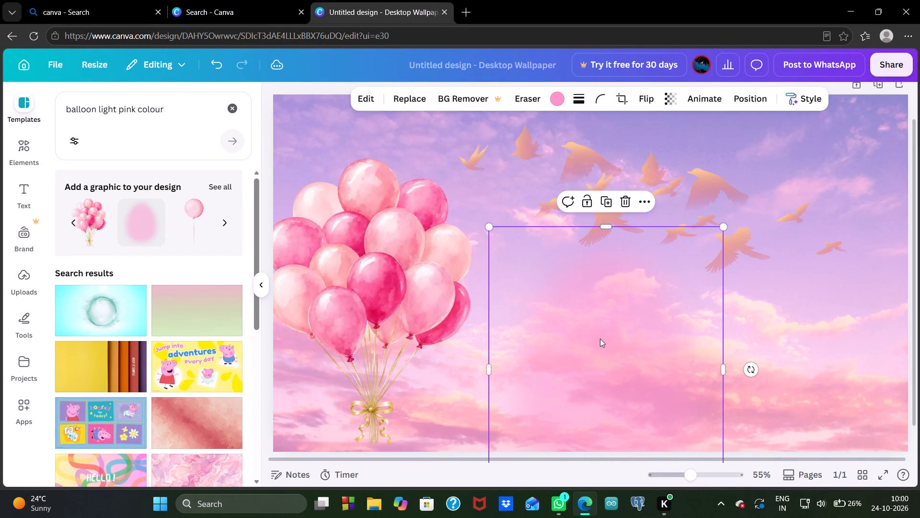
drag(391, 289, 403, 310)
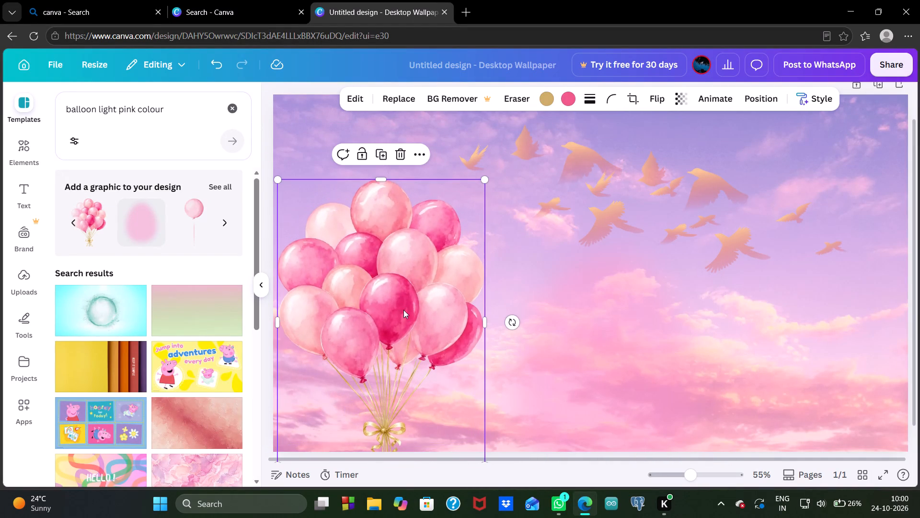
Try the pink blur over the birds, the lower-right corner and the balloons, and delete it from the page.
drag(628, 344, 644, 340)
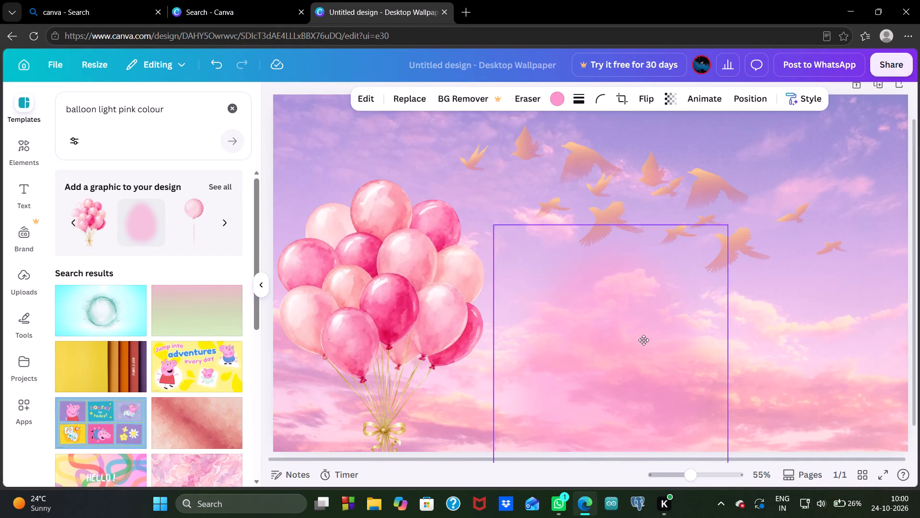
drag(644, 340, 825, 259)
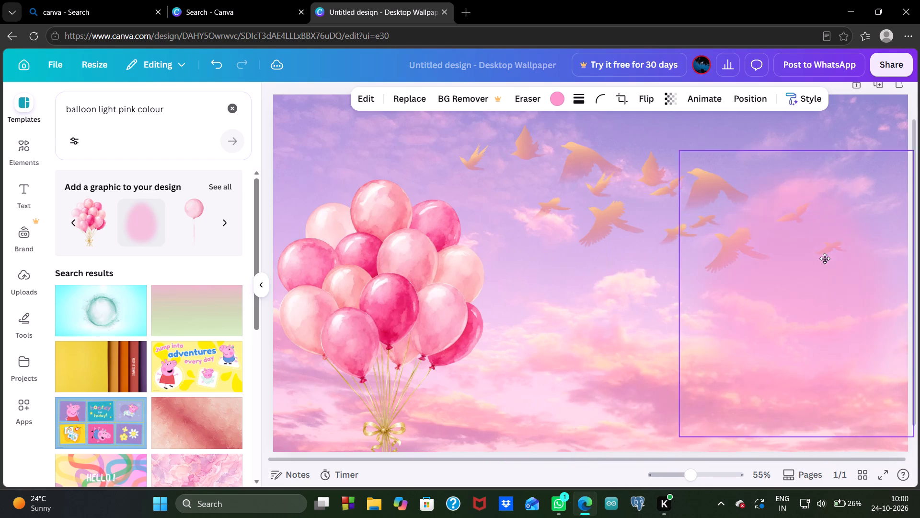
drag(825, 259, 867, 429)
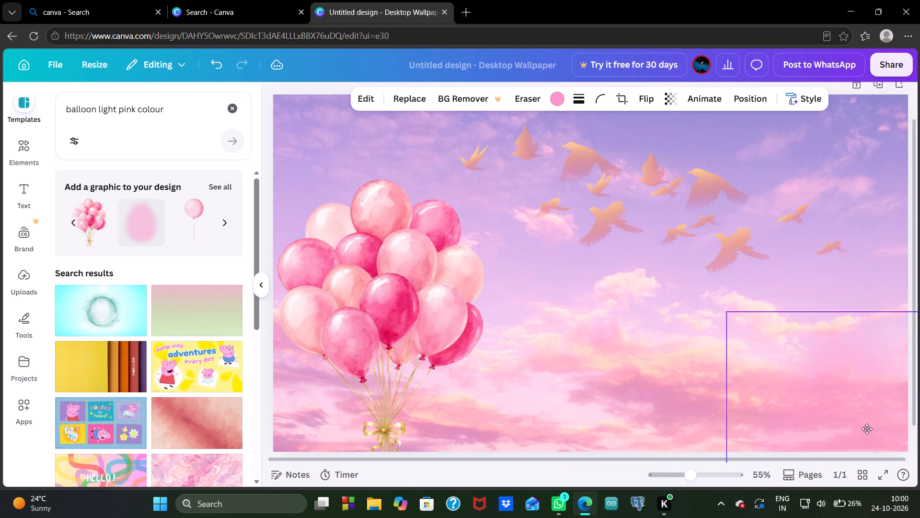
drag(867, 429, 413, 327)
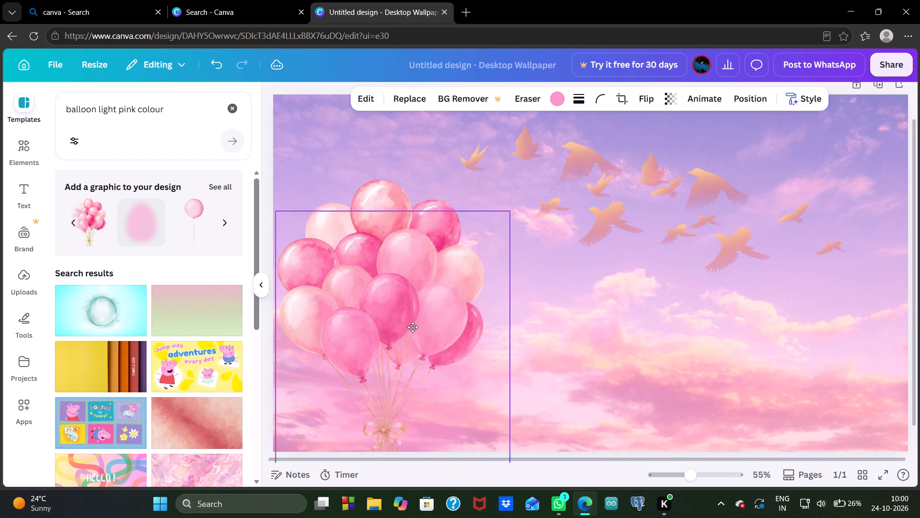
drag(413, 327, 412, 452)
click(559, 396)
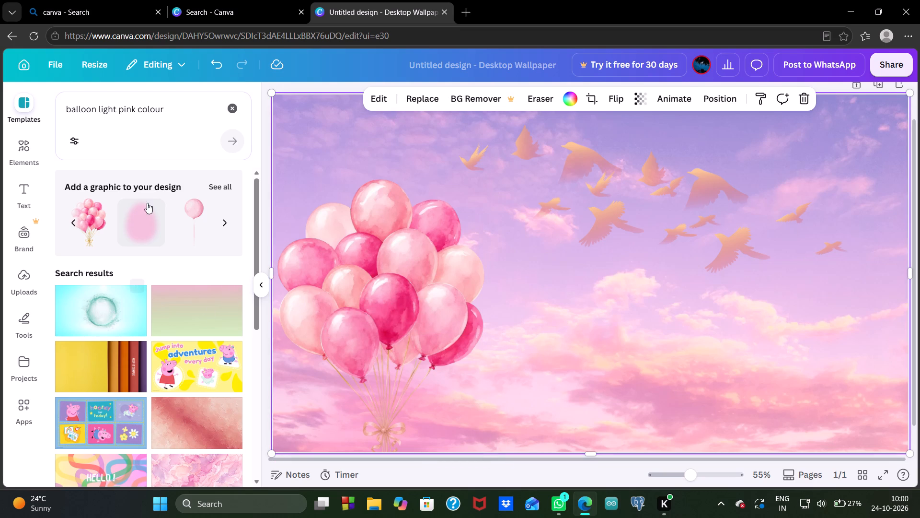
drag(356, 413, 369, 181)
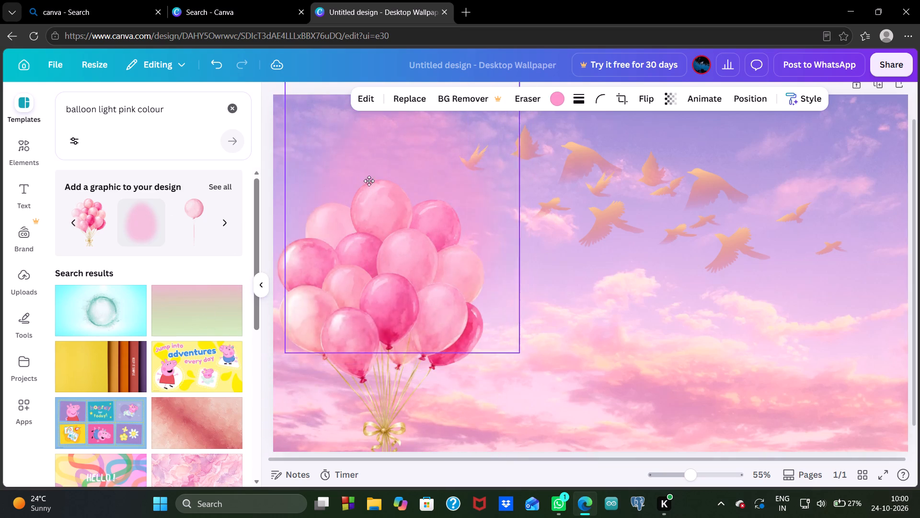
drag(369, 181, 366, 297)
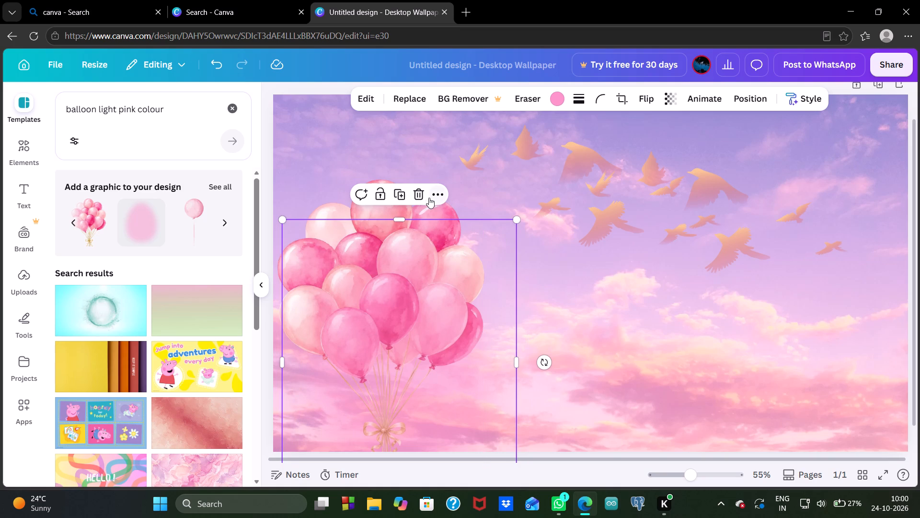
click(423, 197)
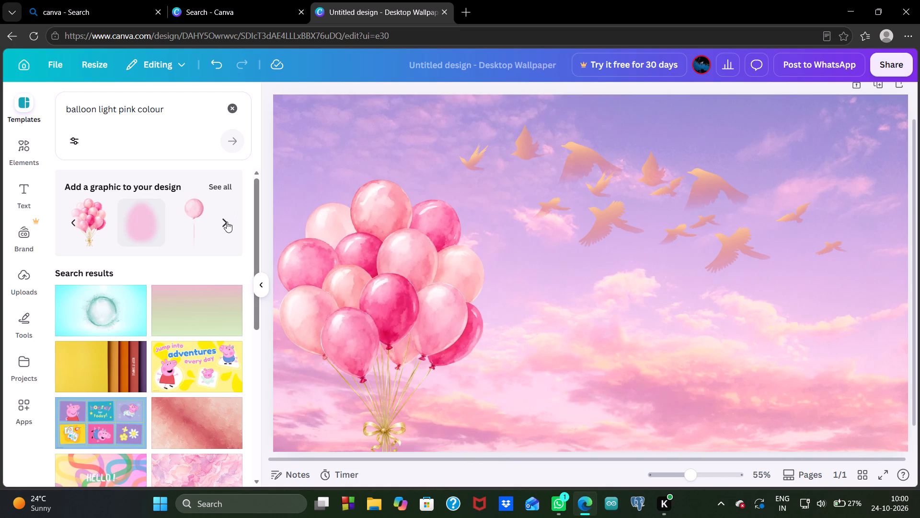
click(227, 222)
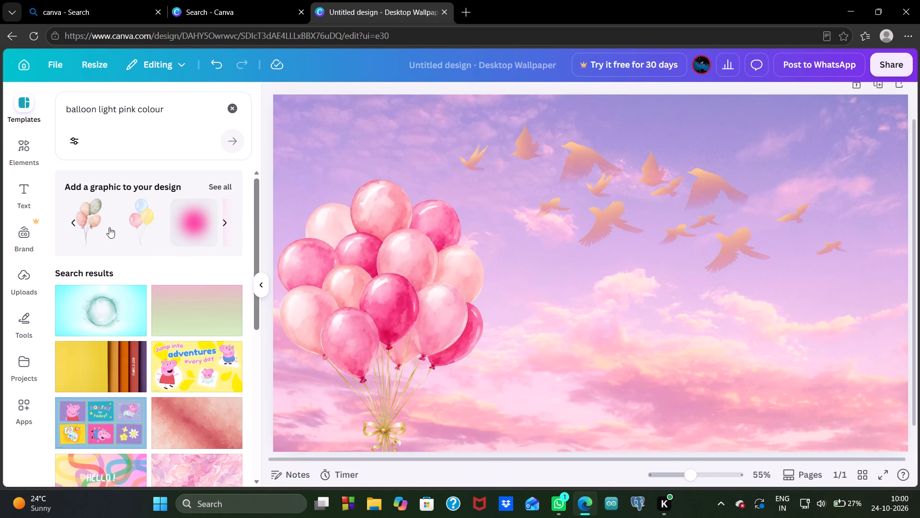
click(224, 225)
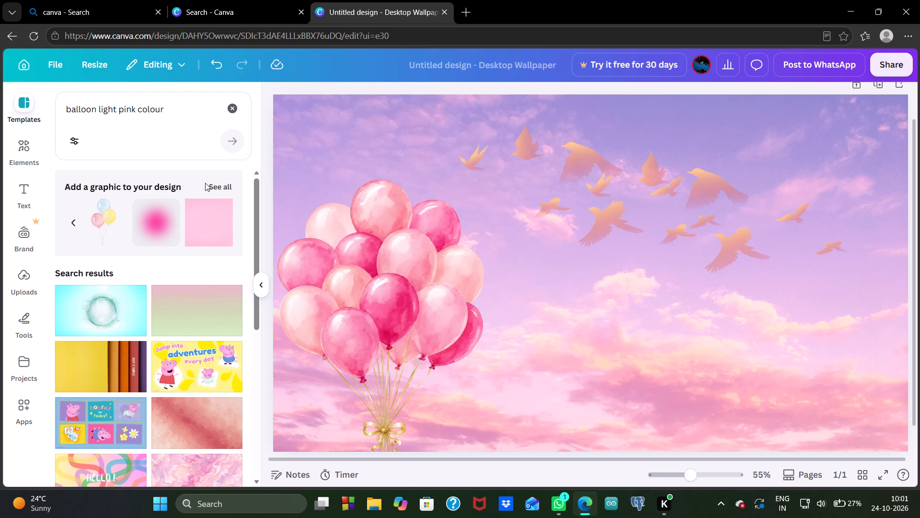
Replace the balloon search with the suggested search "ribbon banner".
click(172, 109)
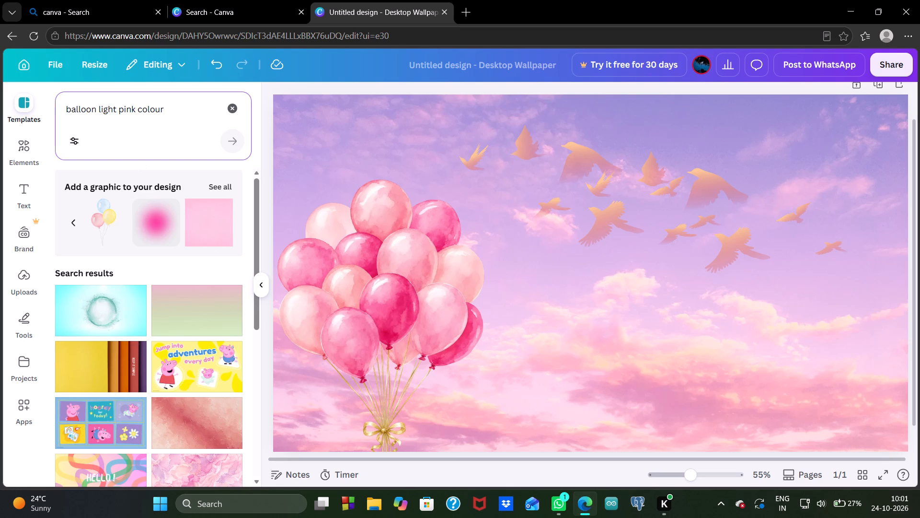
key(BackSpace)
key(BackSpace)
key(BackSpace)
key(BackSpace)
key(BackSpace)
key(BackSpace)
key(BackSpace)
key(BackSpace)
key(BackSpace)
key(BackSpace)
key(BackSpace)
key(BackSpace)
key(BackSpace)
key(BackSpace)
key(BackSpace)
key(BackSpace)
key(BackSpace)
key(BackSpace)
key(BackSpace)
key(BackSpace)
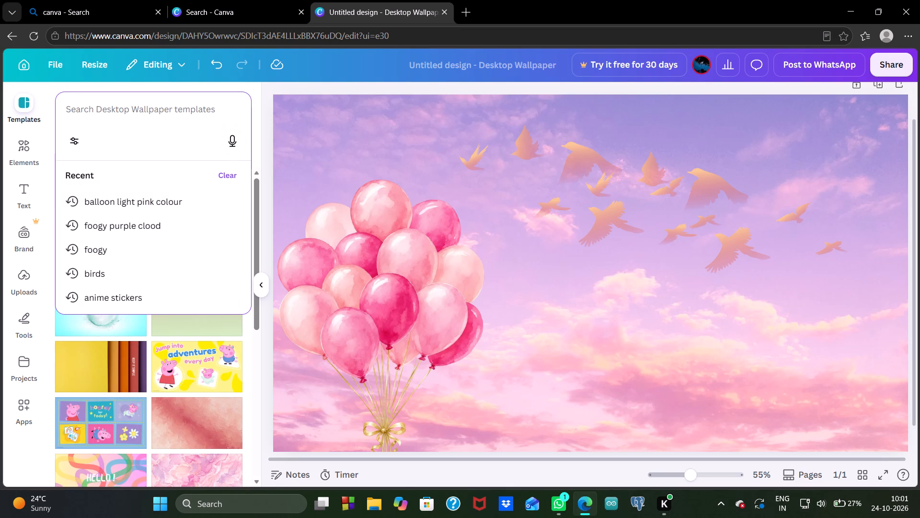
text(bi)
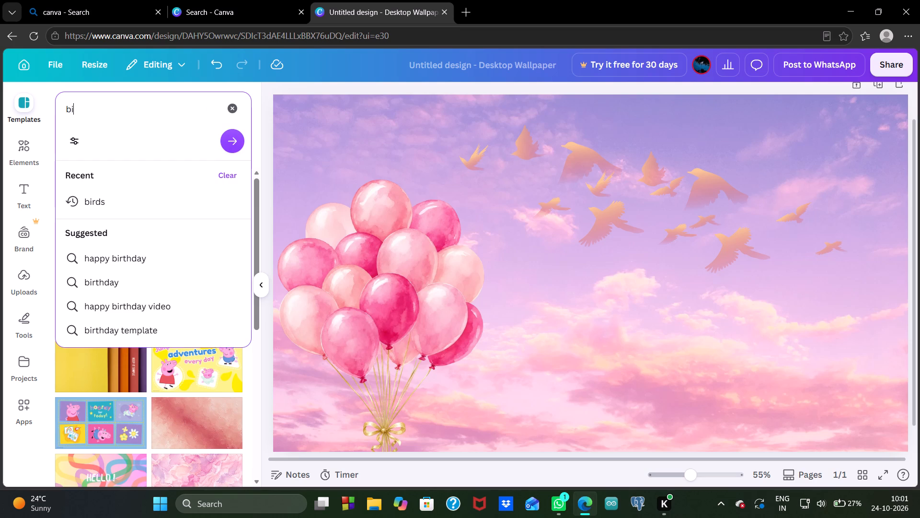
key(BackSpace)
key(BackSpace)
text(ri)
key(b)
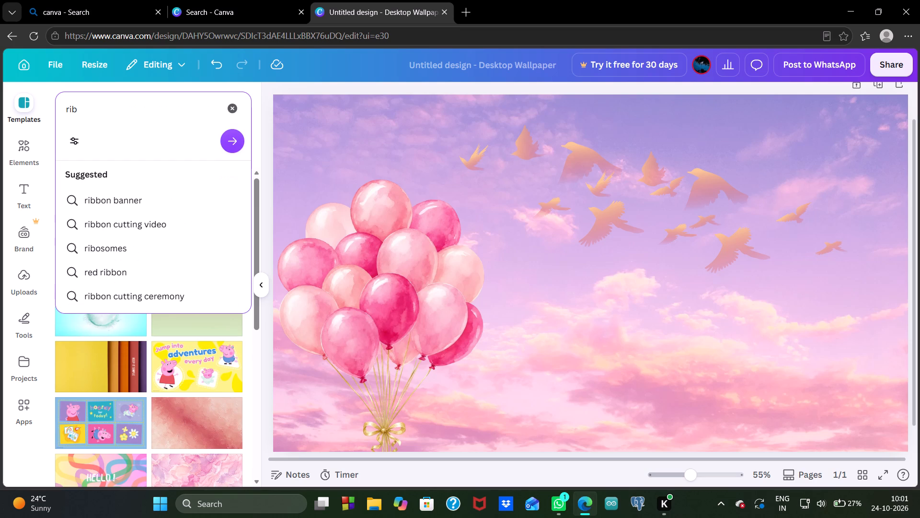
click(148, 199)
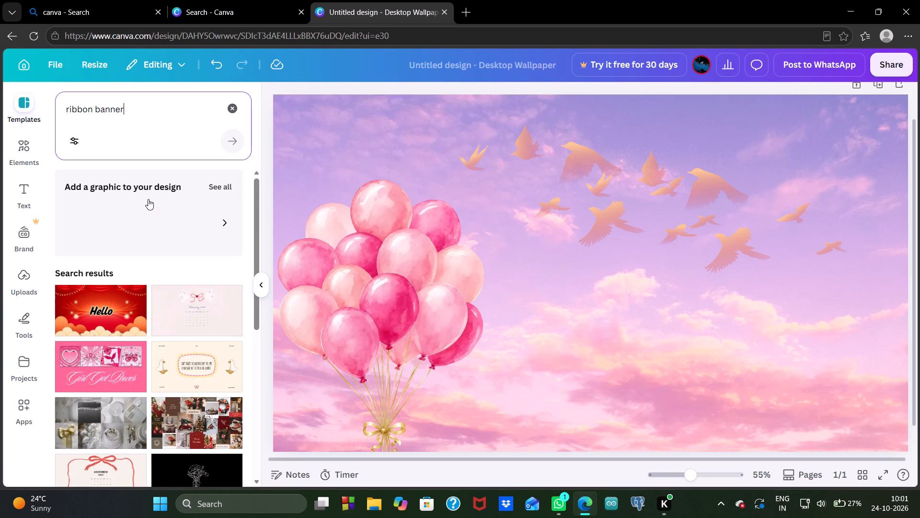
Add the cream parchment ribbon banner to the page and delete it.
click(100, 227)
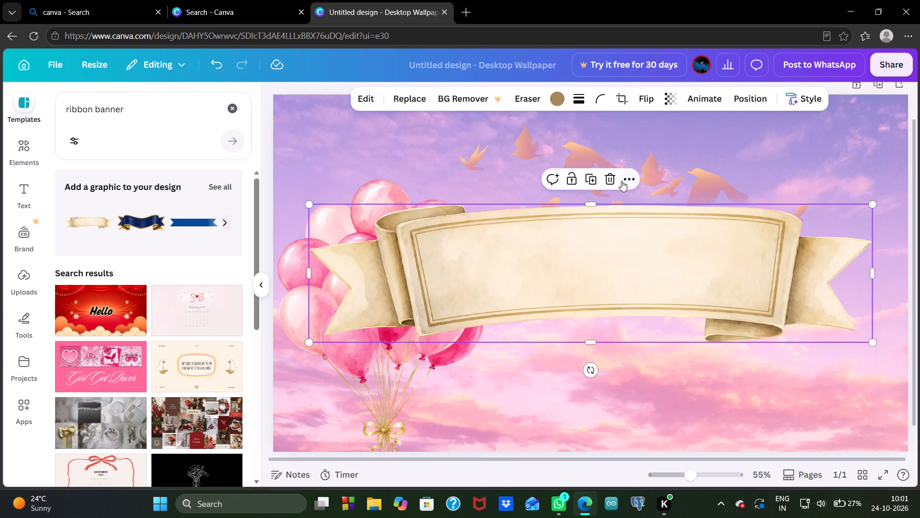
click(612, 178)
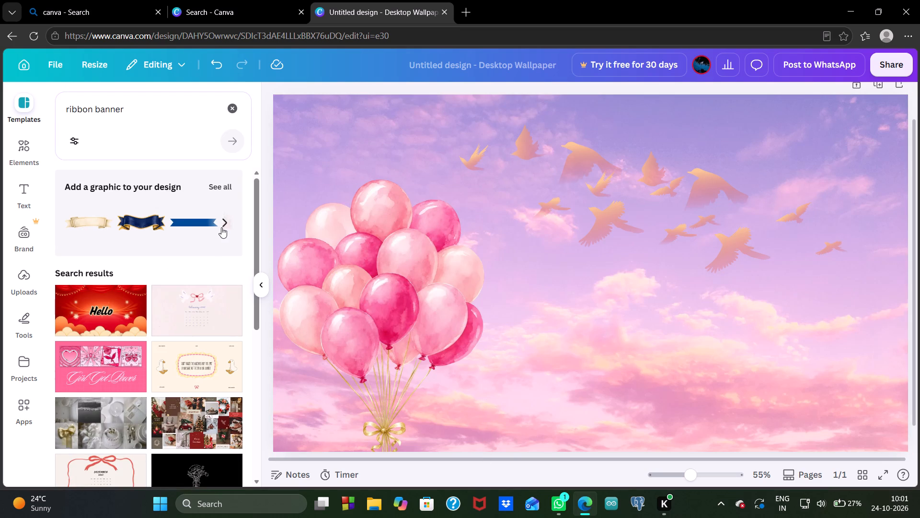
Browse the suggested ribbon graphics and add the pink watercolour ribbon banner with leaves and berries.
click(221, 227)
click(221, 227)
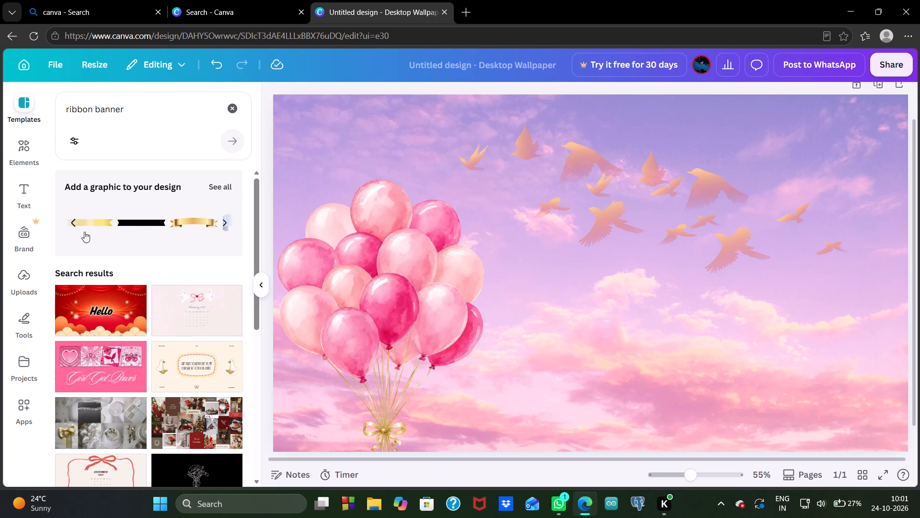
click(73, 224)
click(97, 226)
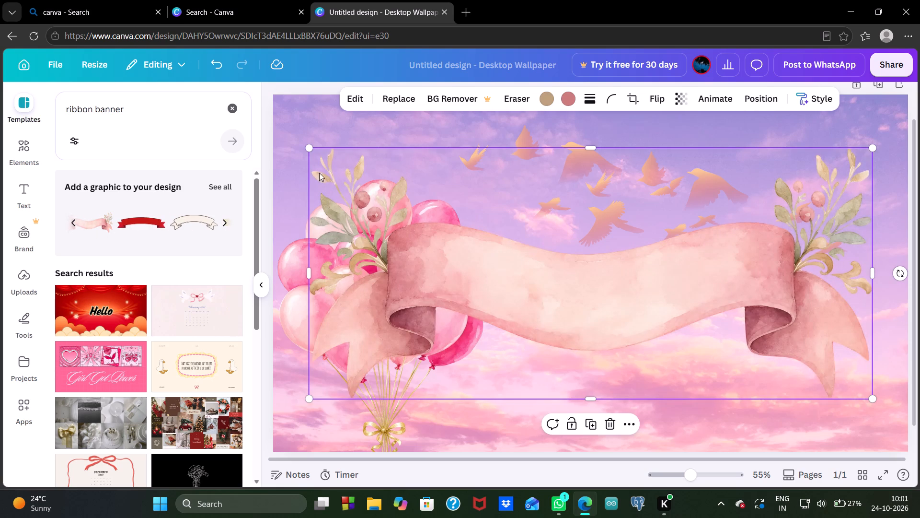
Shrink the pink ribbon banner to about half its width and place it in the page's lower-left corner over the balloons' gold bow.
drag(310, 151, 467, 309)
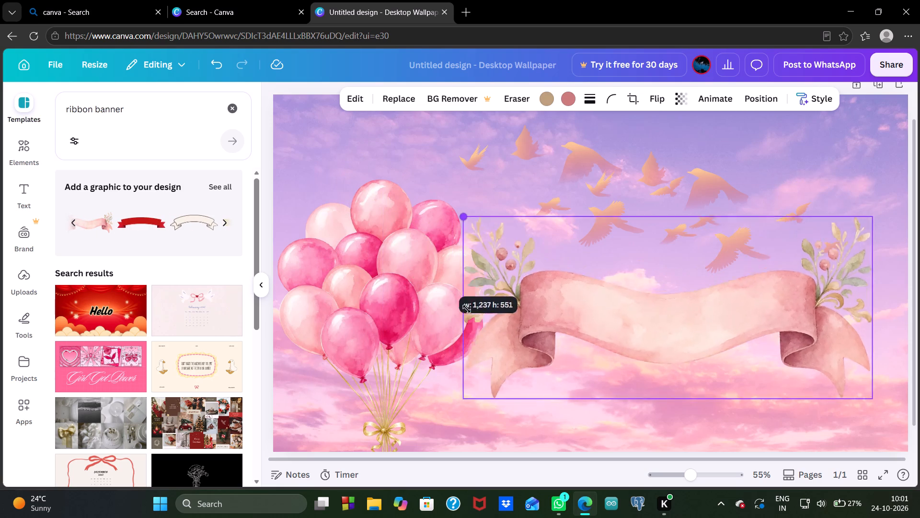
drag(467, 309, 534, 364)
drag(693, 350, 500, 402)
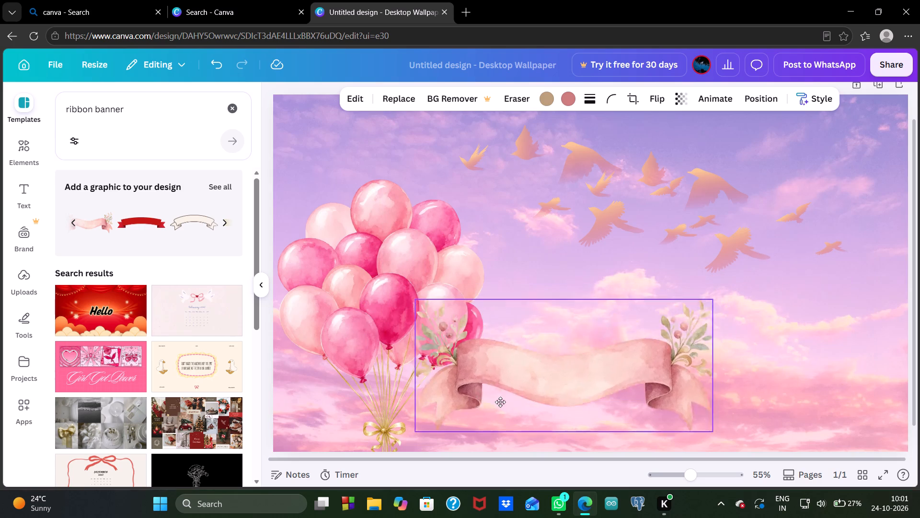
drag(500, 402, 363, 432)
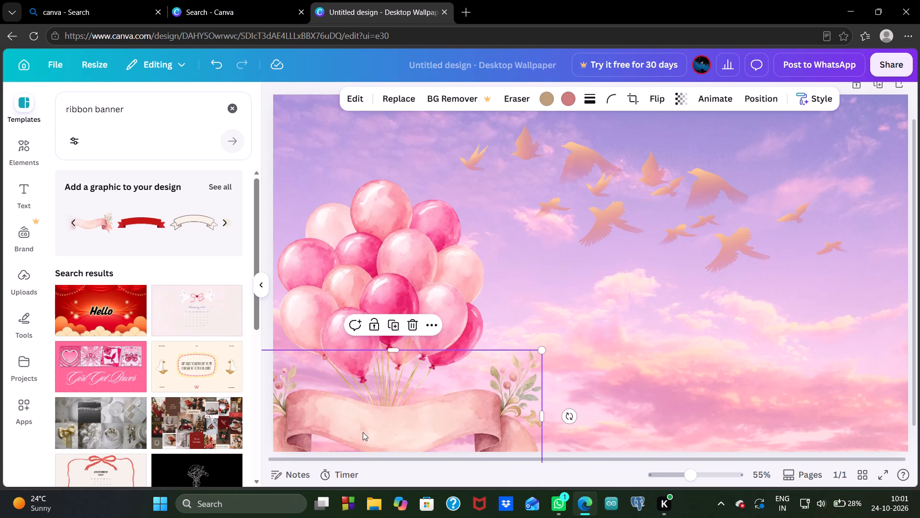
Shrink the pink ribbon banner to roughly half its width and centre it beneath the balloons, covering their gold bow at the page's bottom edge.
drag(396, 401, 513, 321)
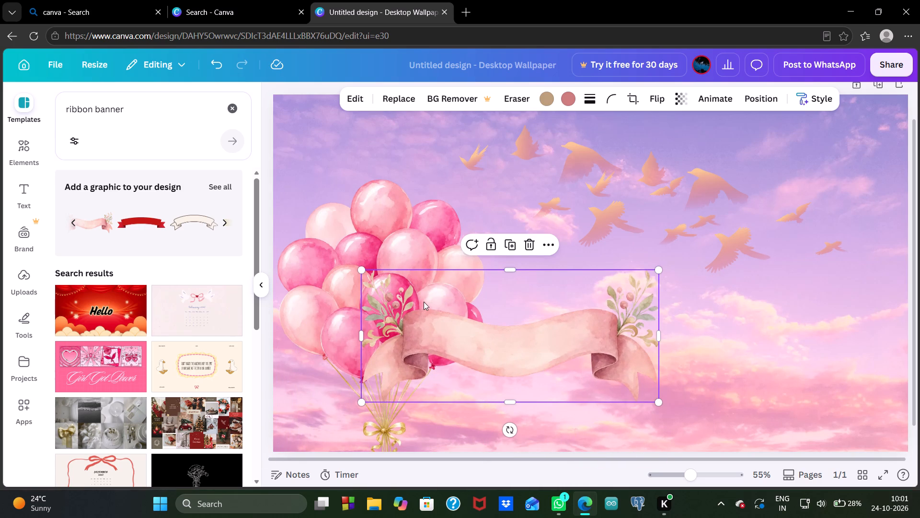
drag(362, 270, 424, 311)
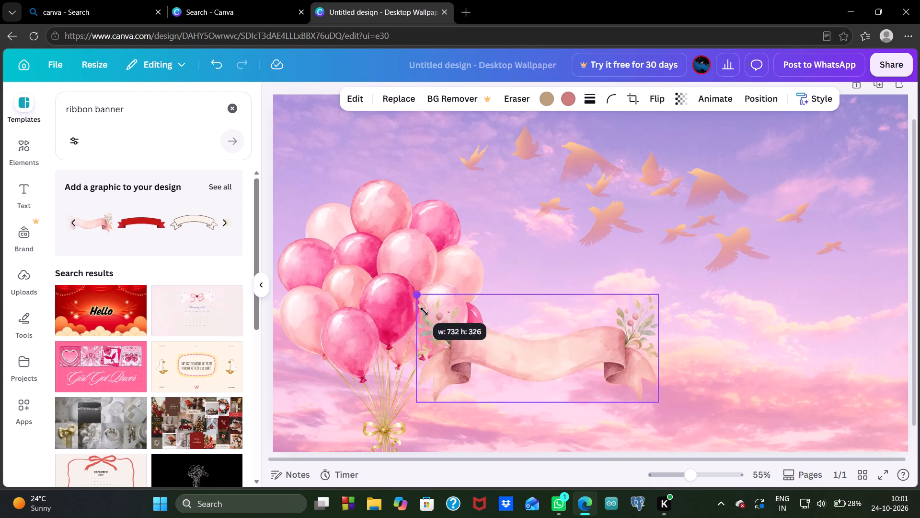
drag(424, 311, 491, 349)
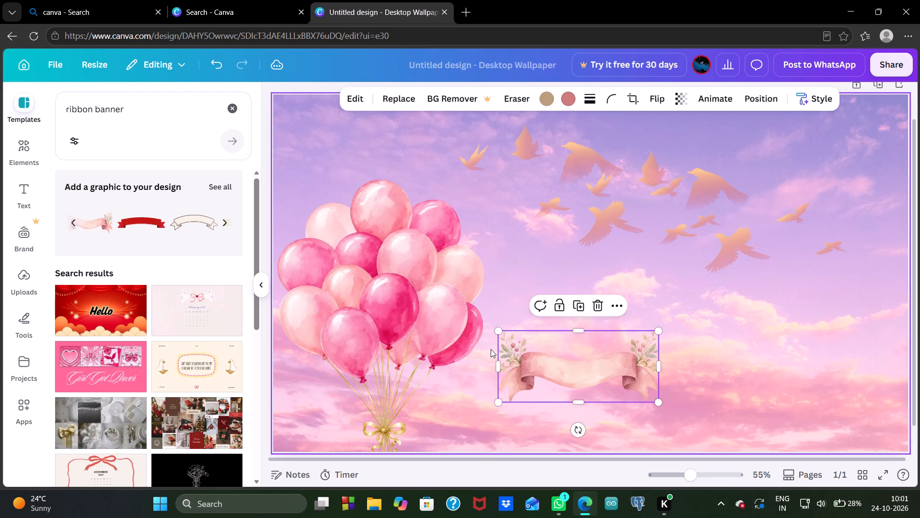
drag(573, 365, 391, 428)
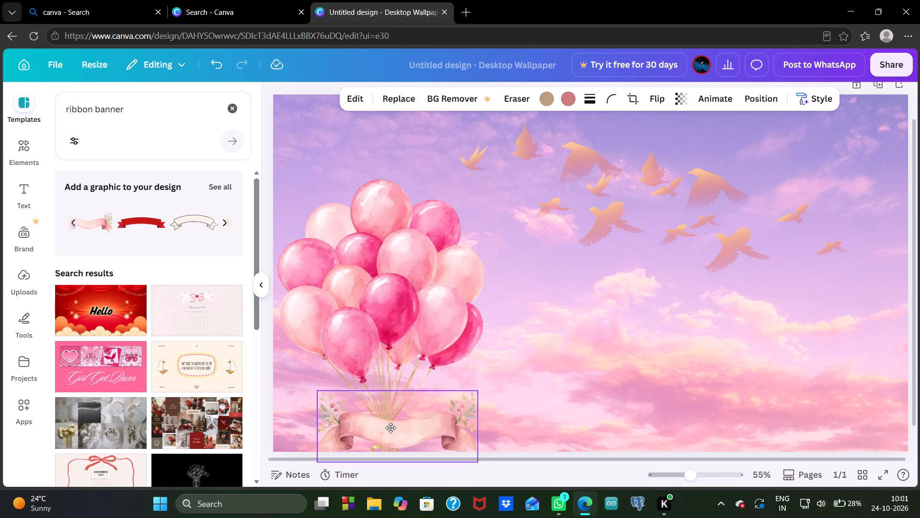
drag(391, 428, 381, 425)
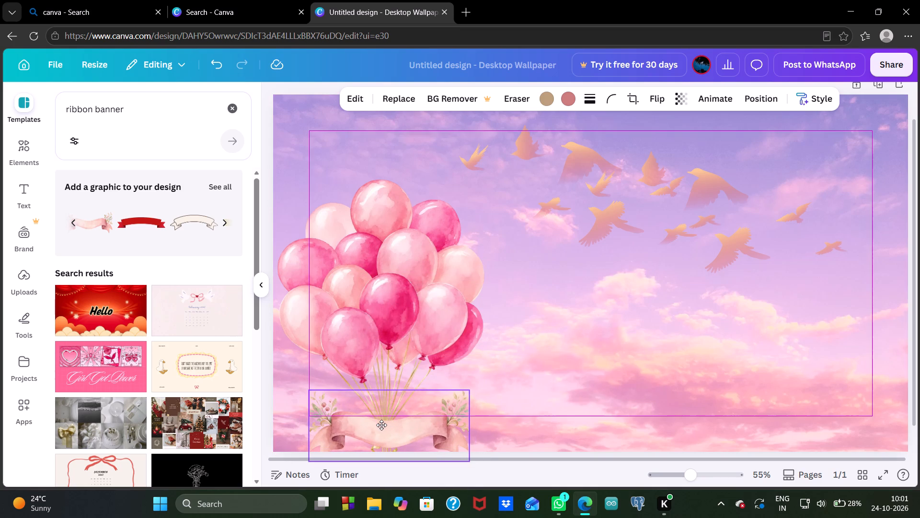
drag(381, 425, 383, 426)
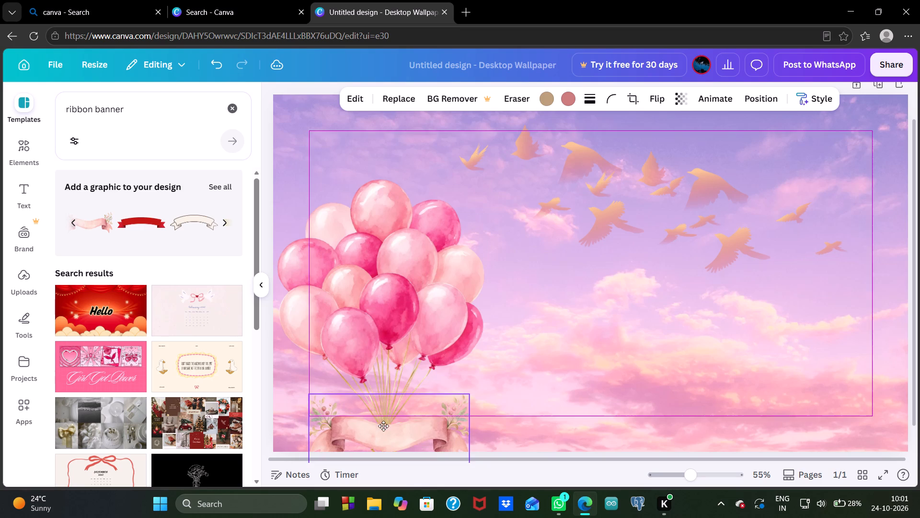
drag(383, 426, 384, 426)
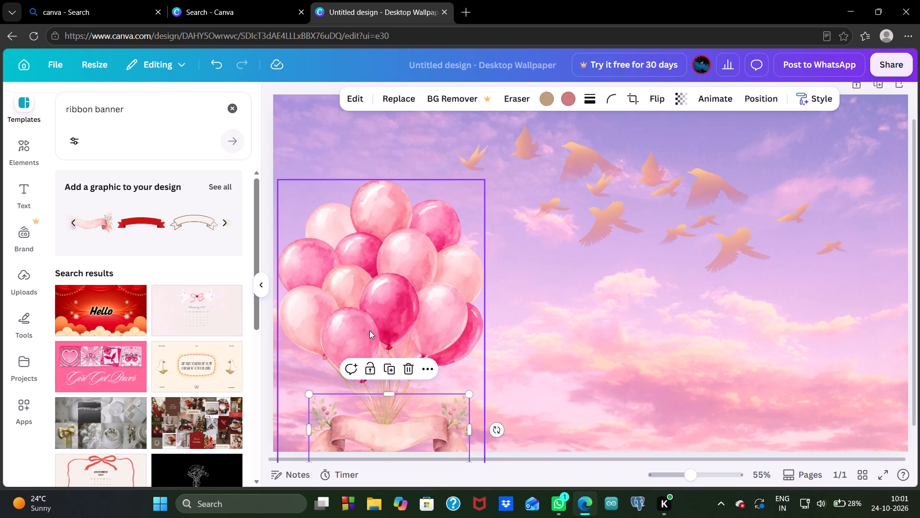
click(358, 156)
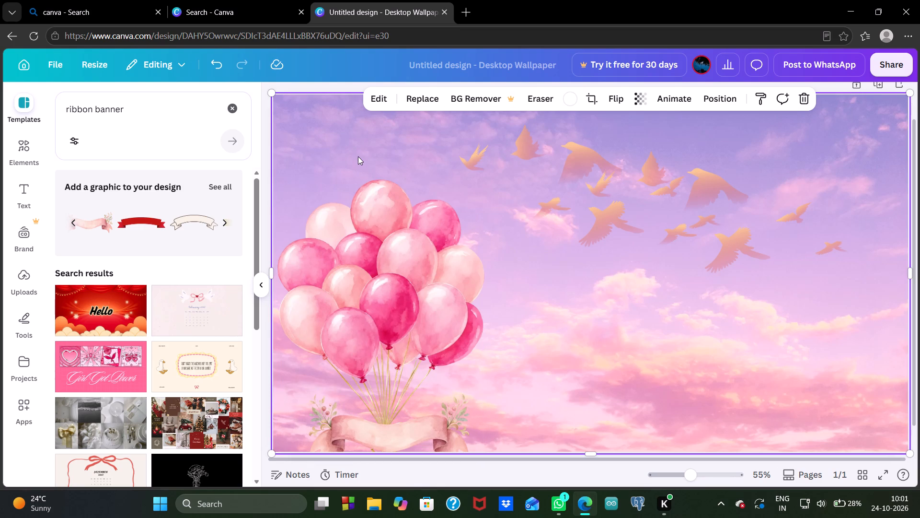
Replace the template search "ribbon banner" with a search for "peace in sky pink colour".
click(133, 105)
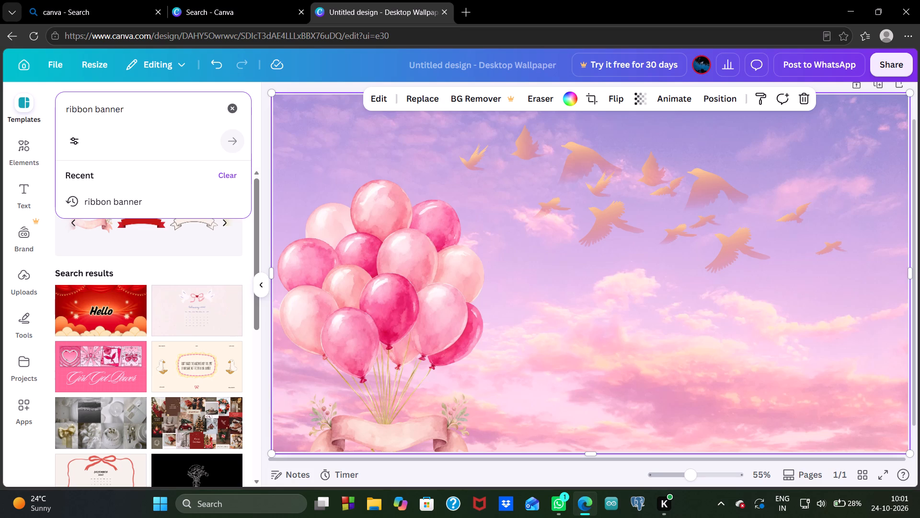
key(BackSpace)
key(BackSpace)
key(BackSpace)
key(BackSpace)
key(BackSpace)
key(BackSpace)
key(BackSpace)
key(BackSpace)
key(BackSpace)
key(BackSpace)
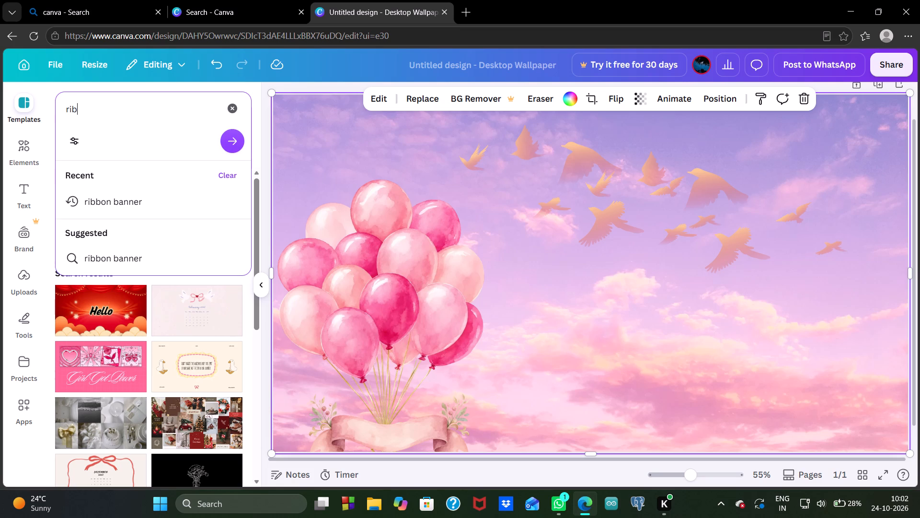
key(BackSpace)
key(BackSpace)
key(BackSpace)
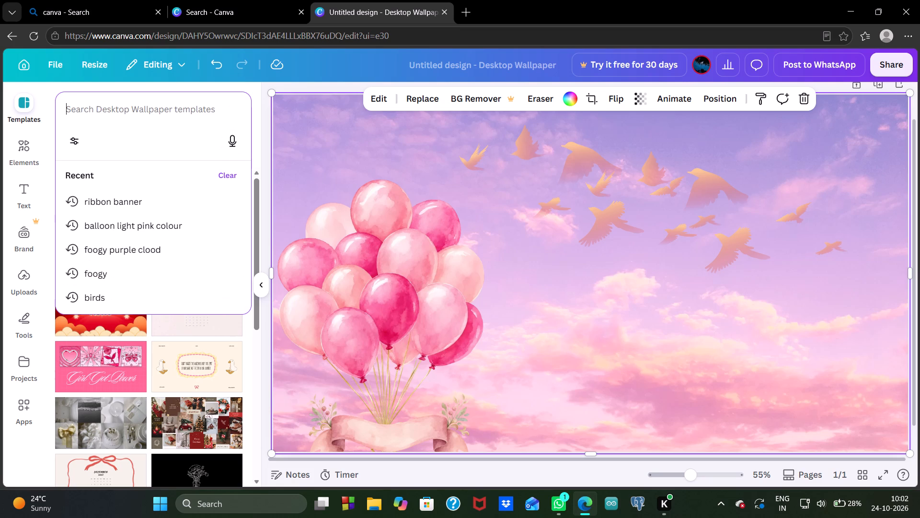
text(peas)
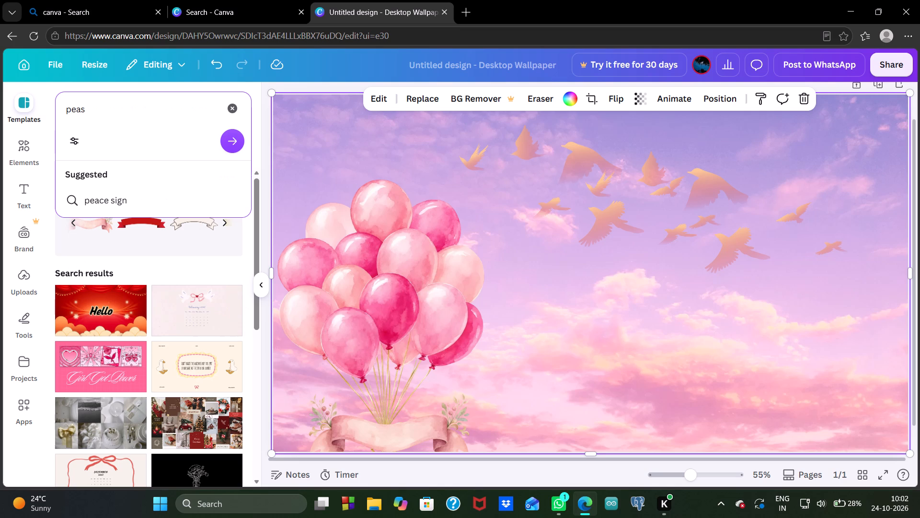
key(BackSpace)
text(ce)
key(space)
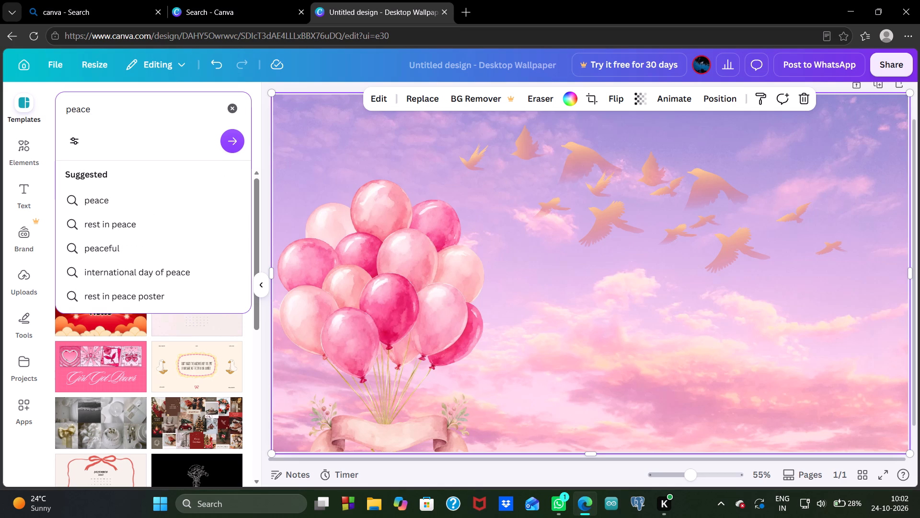
text(in sky)
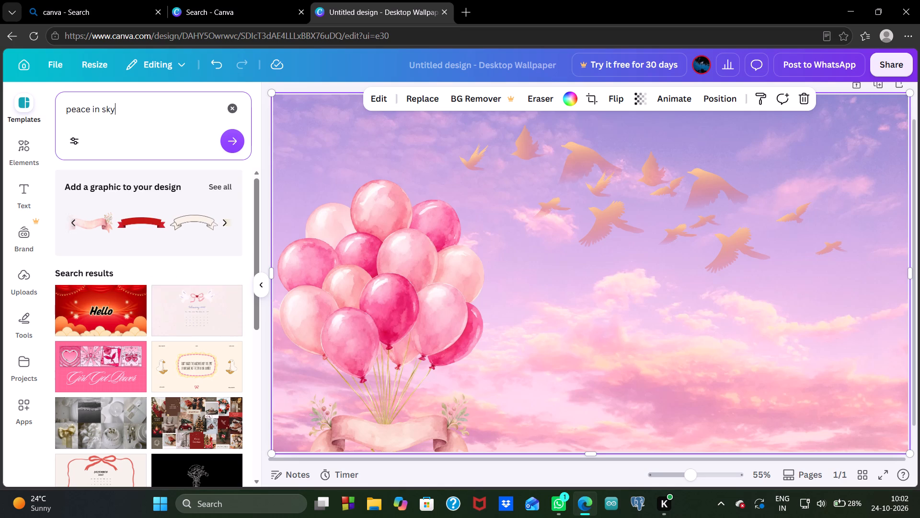
key(space)
key(p)
text(ink)
key(space)
text(colo)
text(ur)
click(230, 145)
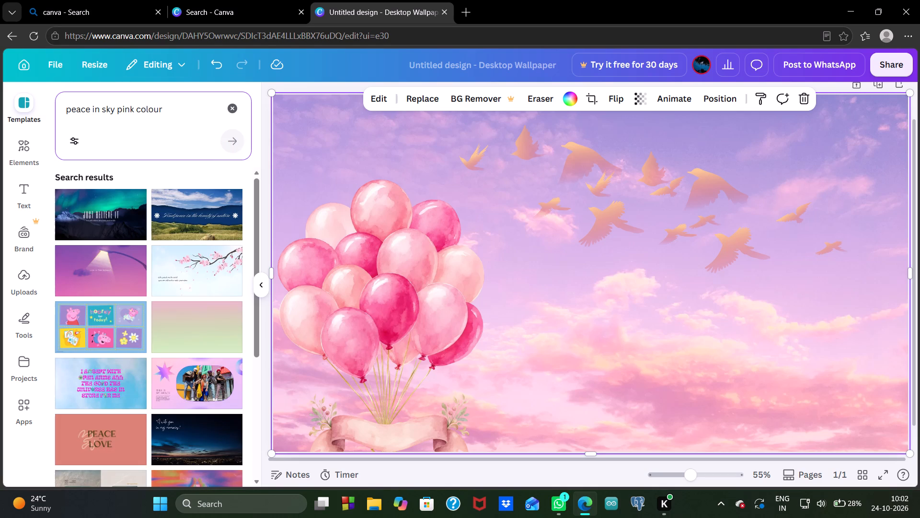
Refine the search to "peace sign in sky pink colour" and browse the suggested graphics for a peace sign.
click(90, 108)
key(space)
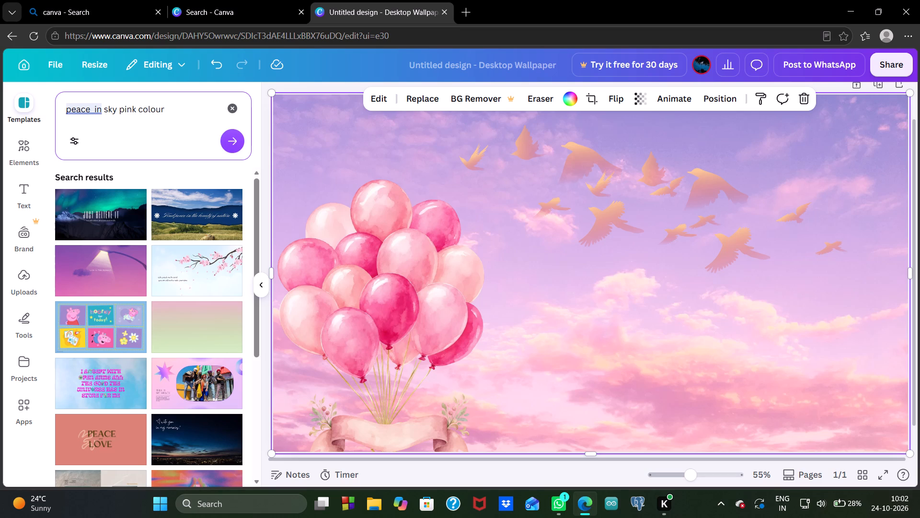
text(si)
text(gn)
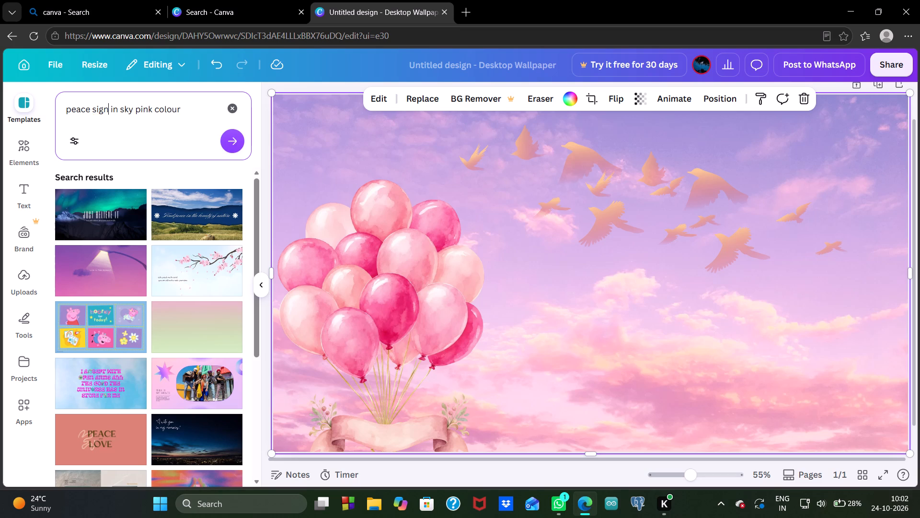
key(Return)
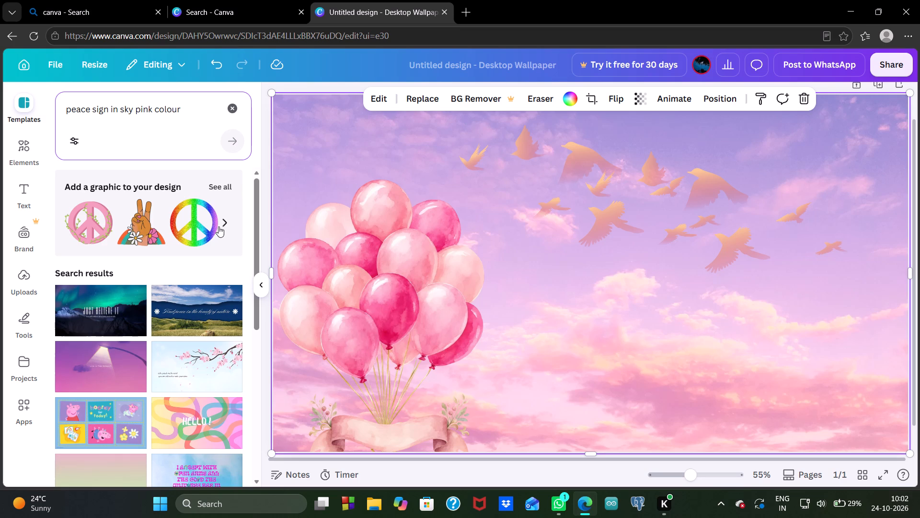
click(221, 224)
click(221, 224)
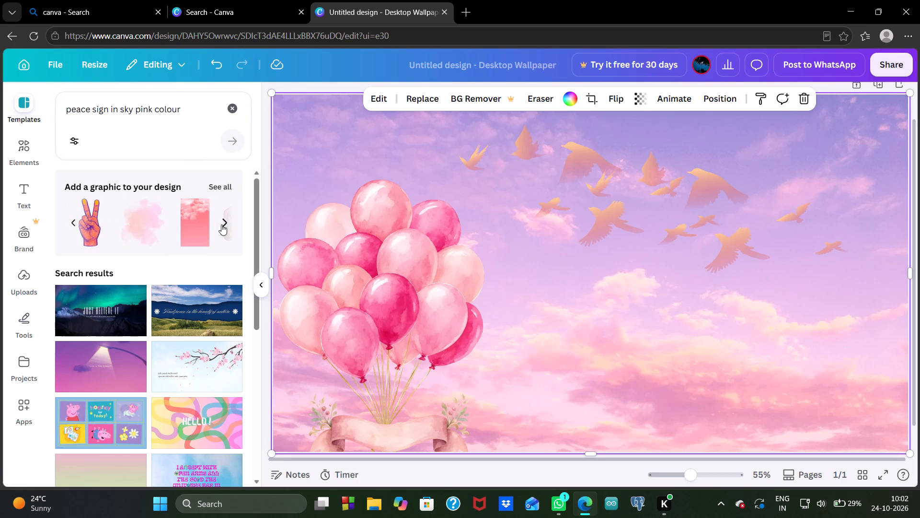
click(221, 224)
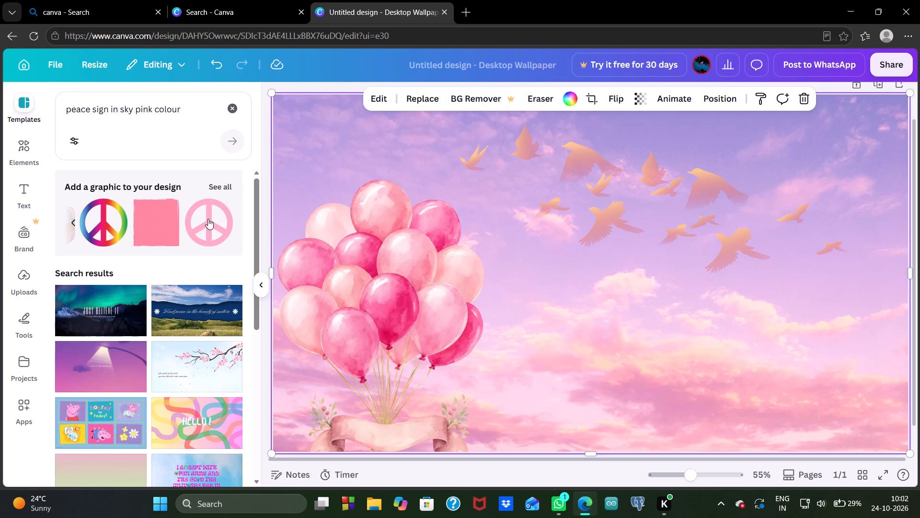
click(91, 107)
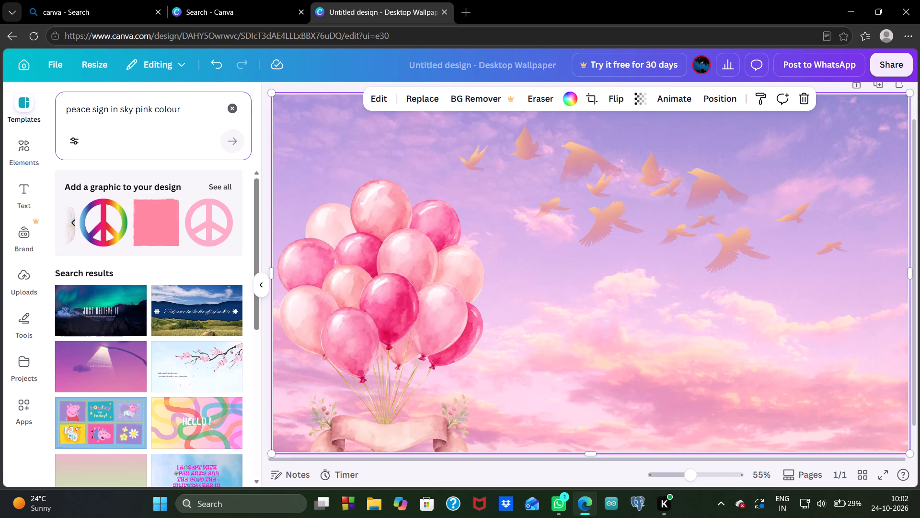
Switch to the text options and search the fonts and combinations for "peace".
click(29, 200)
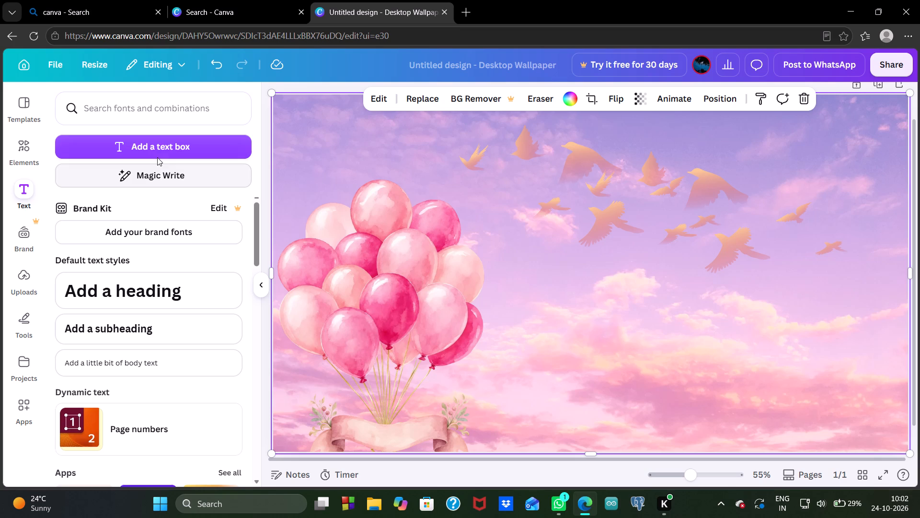
click(171, 104)
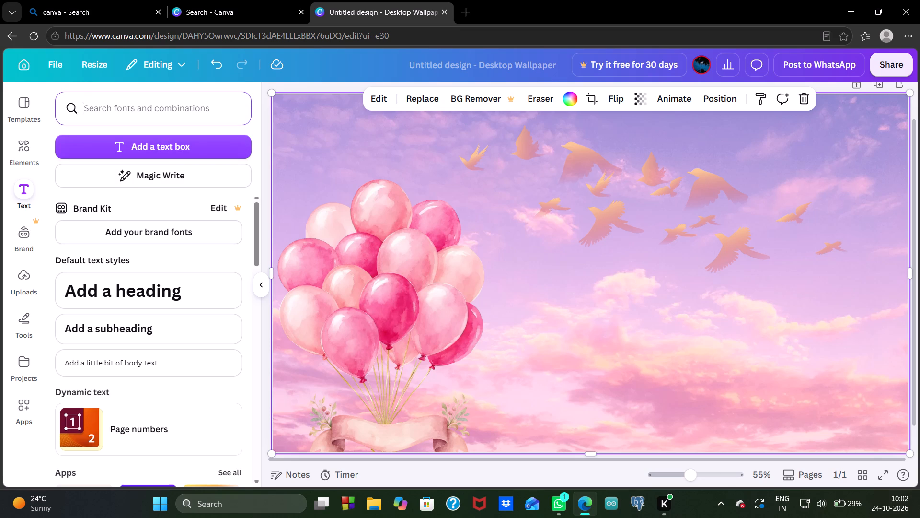
text(pea)
text(ce)
key(Return)
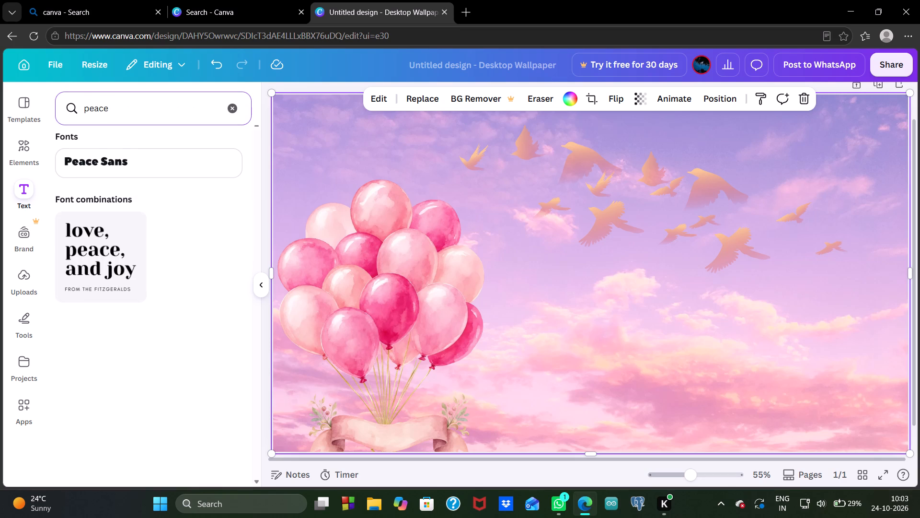
Extend the font search to "peace in baby pink colour".
click(119, 105)
key(space)
text(in)
key(space)
text(bav)
key(BackSpace)
text(by pink colour)
key(Return)
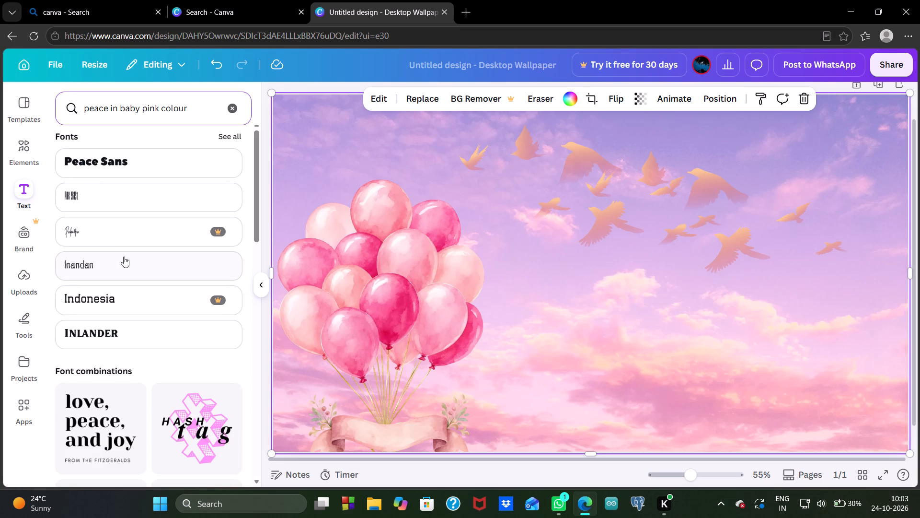
Show all matching fonts and add a text reading "peace" in the Artificial Intelligence font.
click(229, 138)
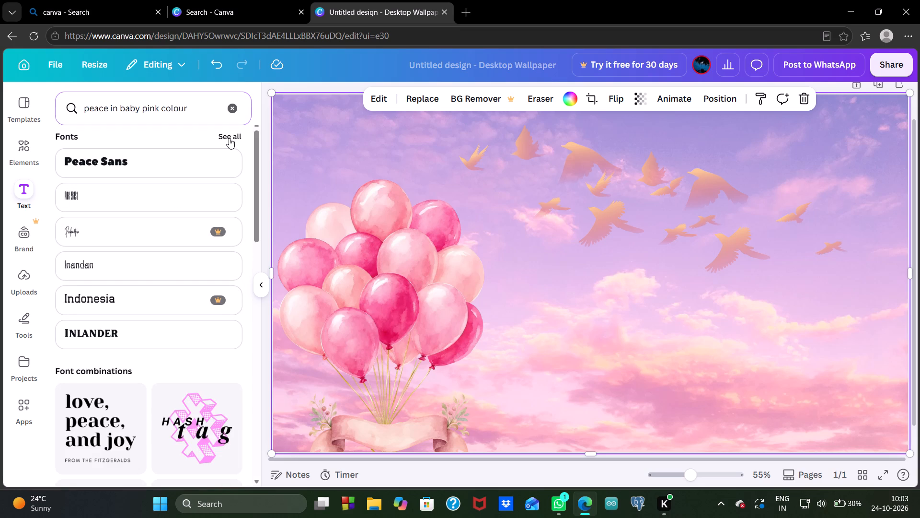
scroll(142, 343, down, 3)
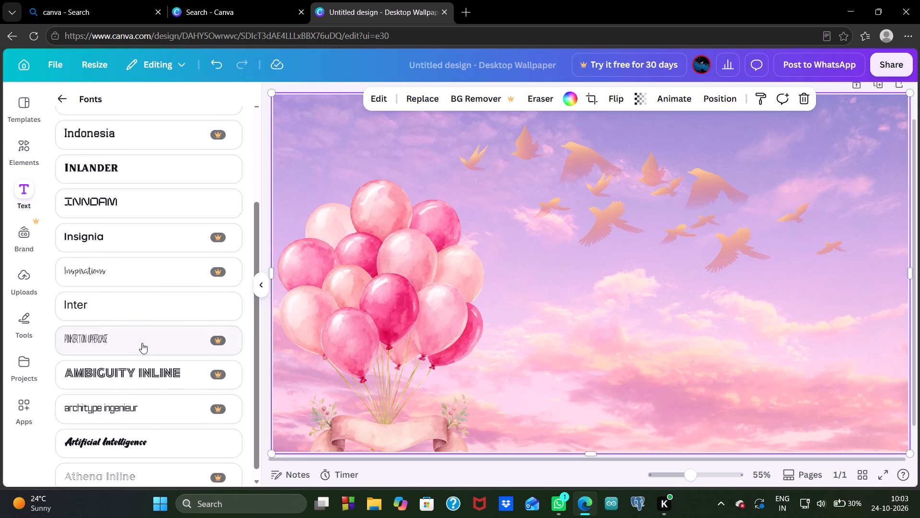
scroll(142, 343, down, 2)
scroll(142, 343, up, 8)
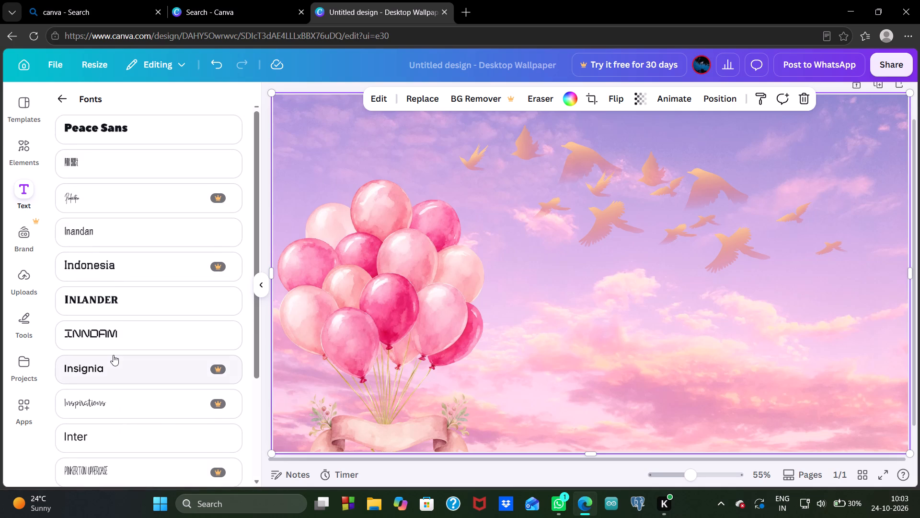
scroll(113, 355, down, 2)
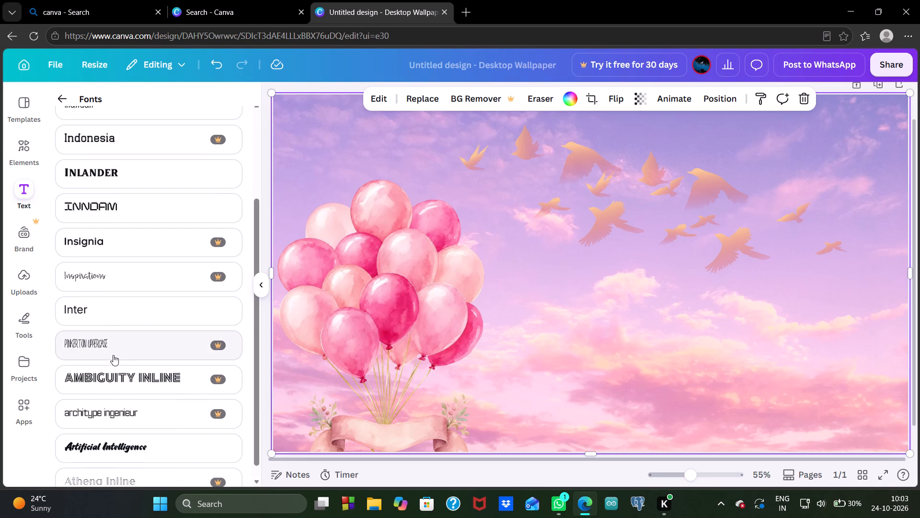
scroll(113, 355, down, 1)
click(126, 437)
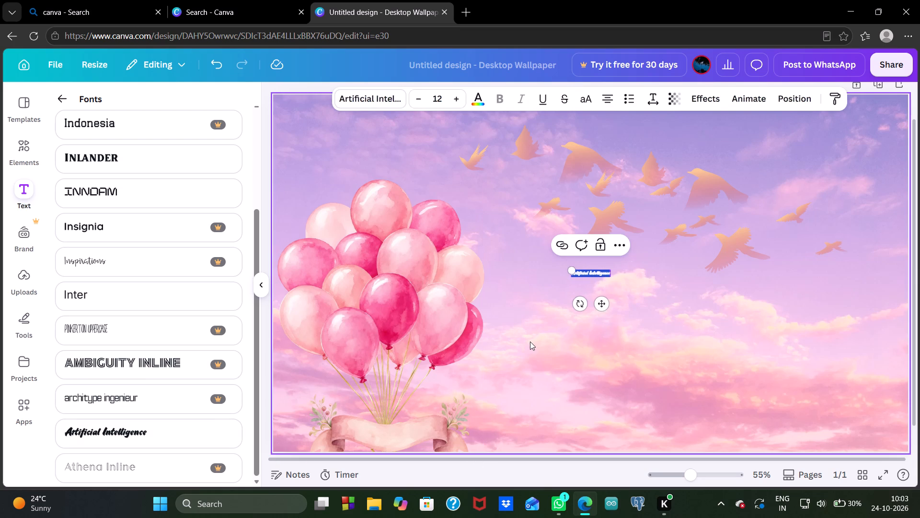
key(p)
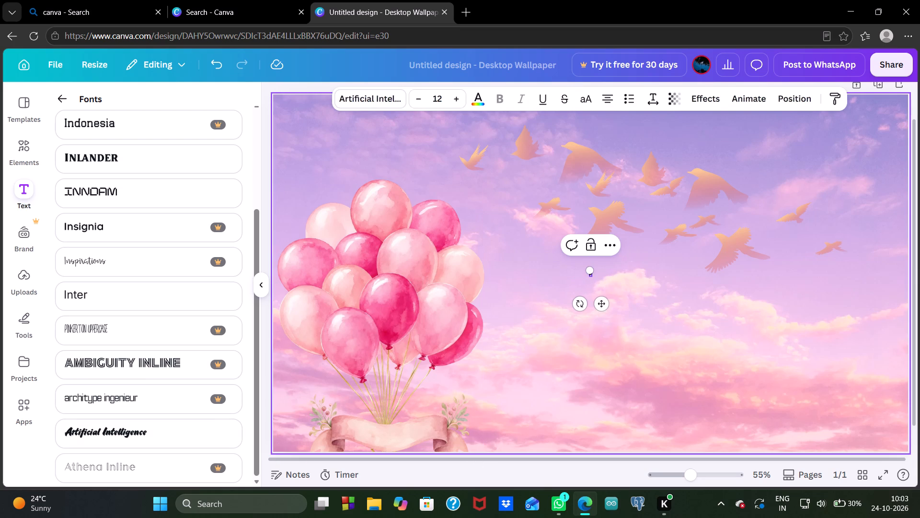
text(eace)
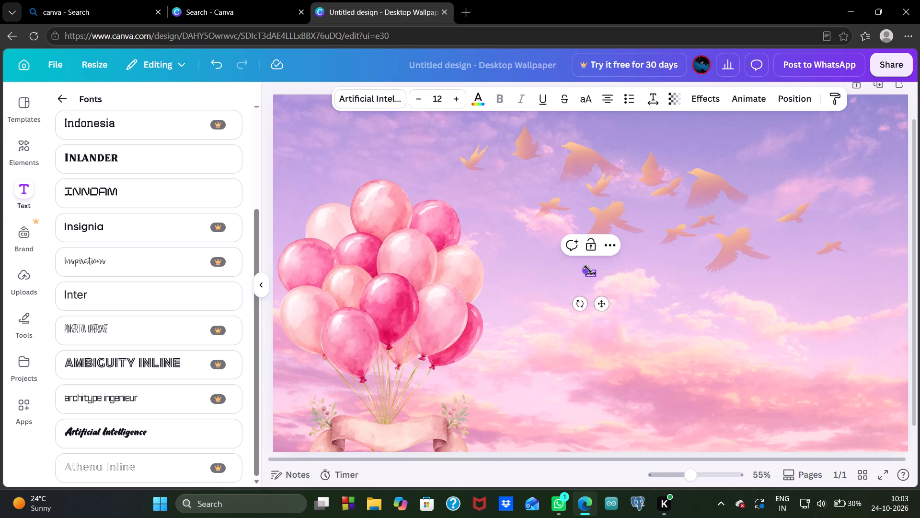
Scale up the "peace" text to a font size of about 73.7.
drag(588, 270, 539, 278)
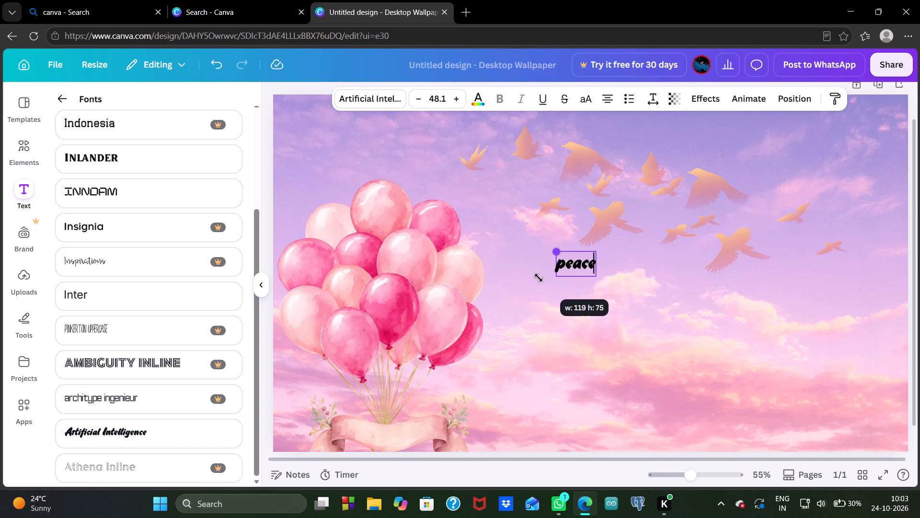
drag(539, 278, 526, 276)
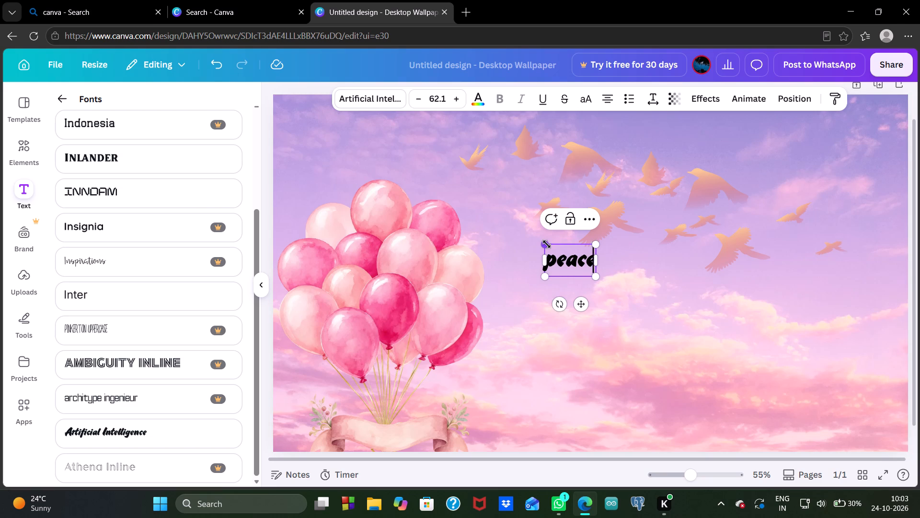
drag(547, 244, 524, 259)
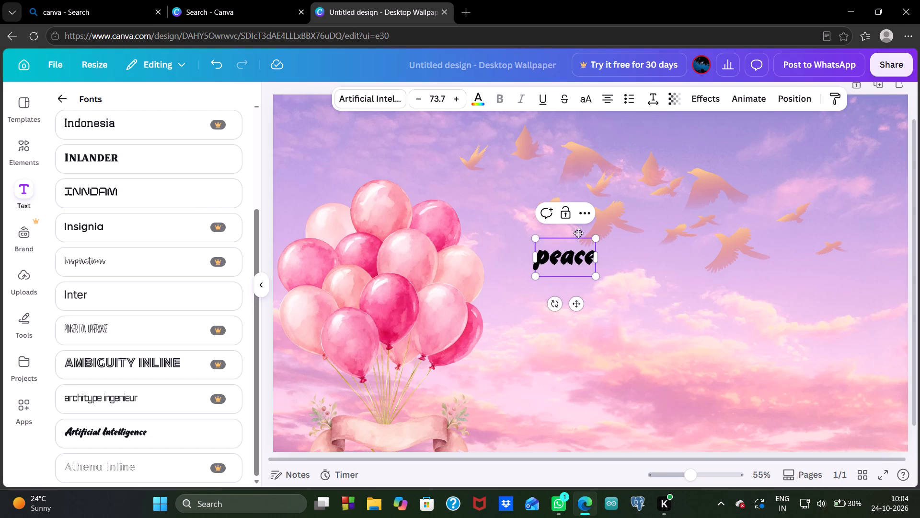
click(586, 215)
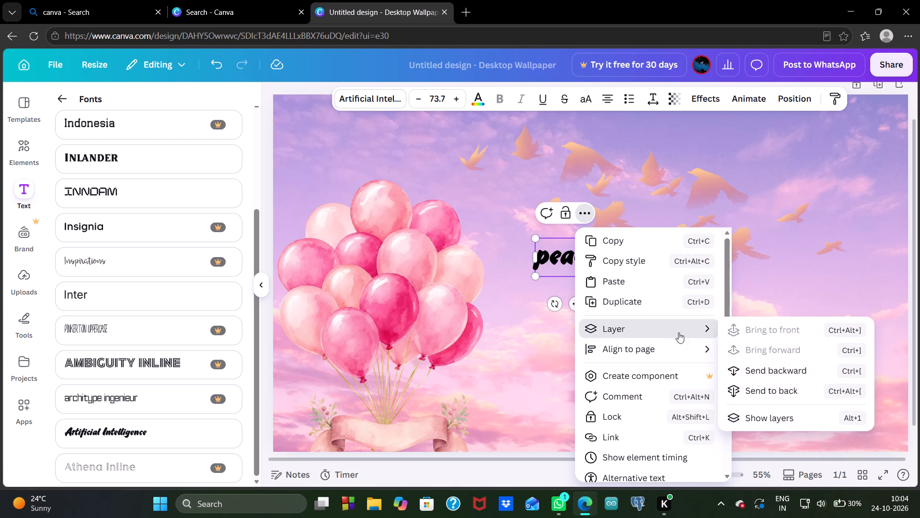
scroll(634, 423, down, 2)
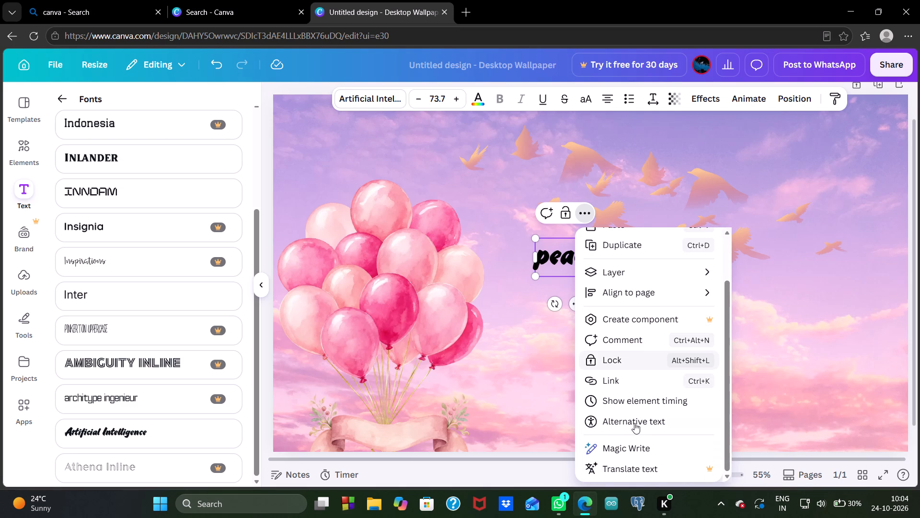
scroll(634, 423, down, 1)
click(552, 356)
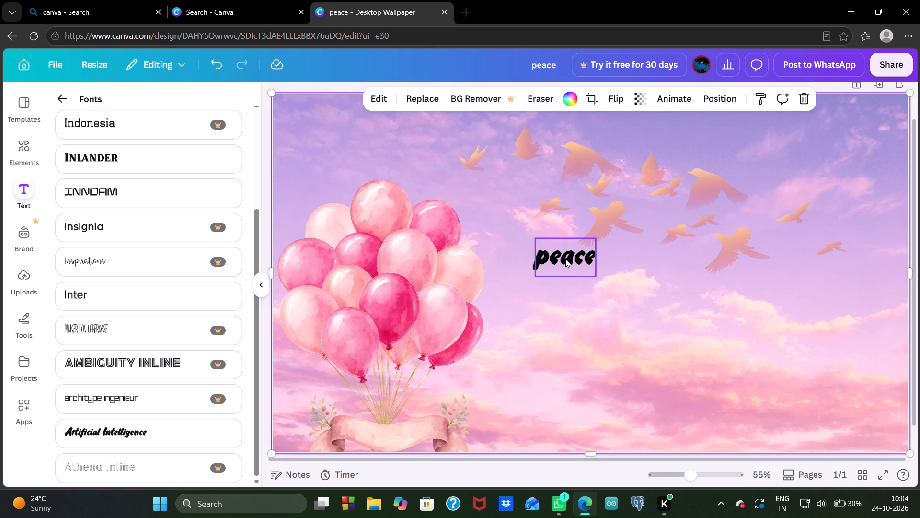
Move the "peace" text onto the centre of the pink ribbon banner below the balloons and deselect it.
drag(566, 258, 388, 436)
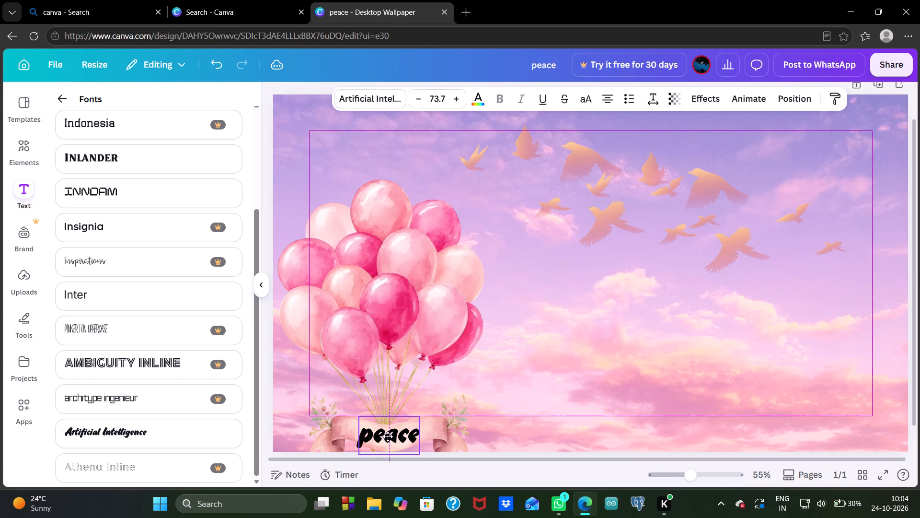
drag(388, 436, 388, 436)
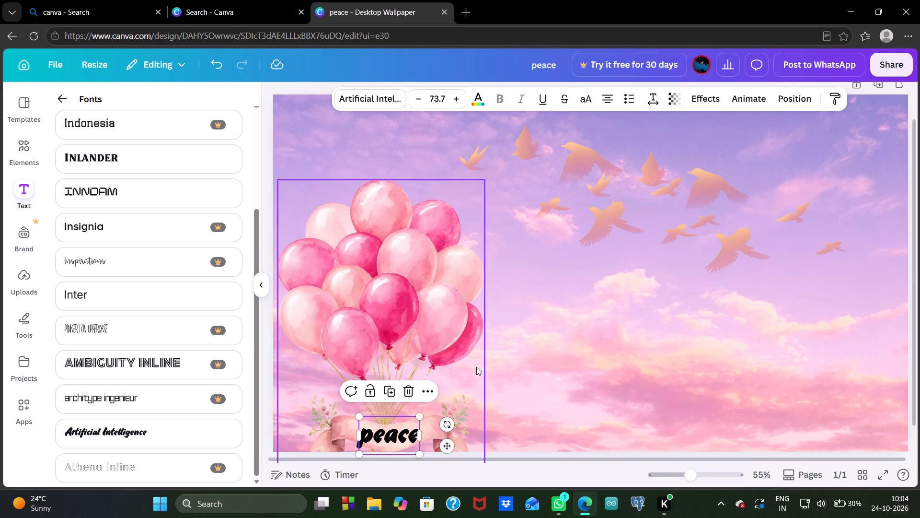
click(518, 359)
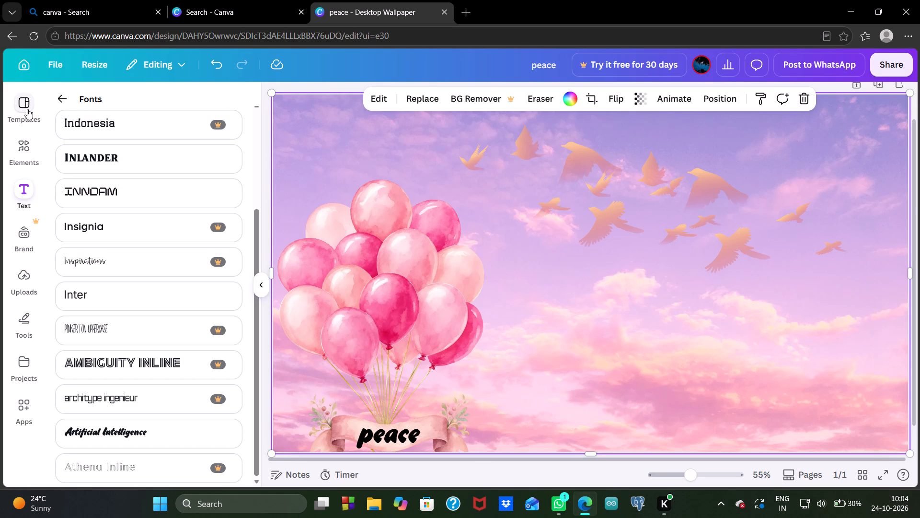
Switch to the elements library and browse its recommended graphics for another decoration.
click(23, 155)
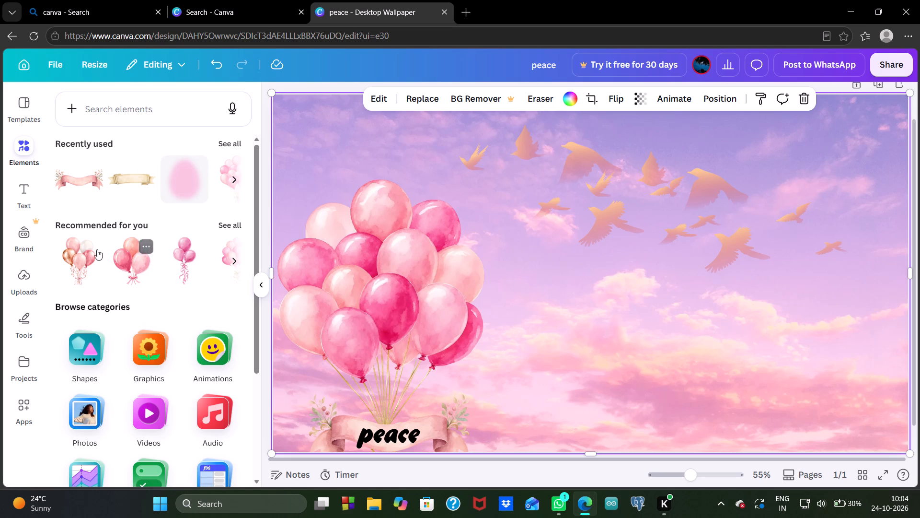
click(236, 259)
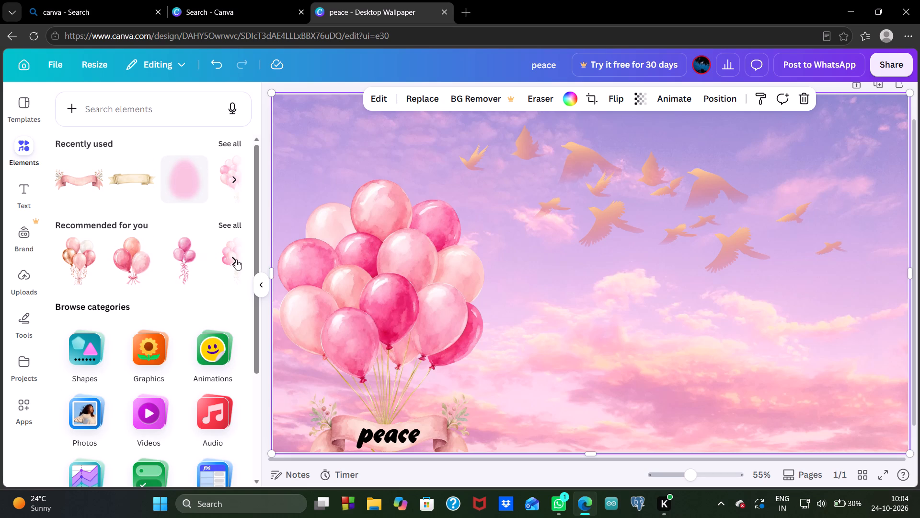
click(236, 259)
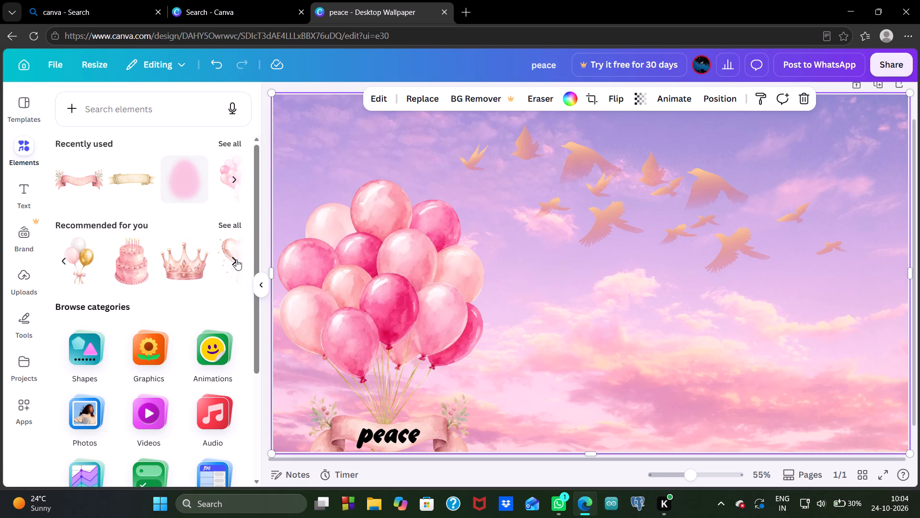
click(236, 259)
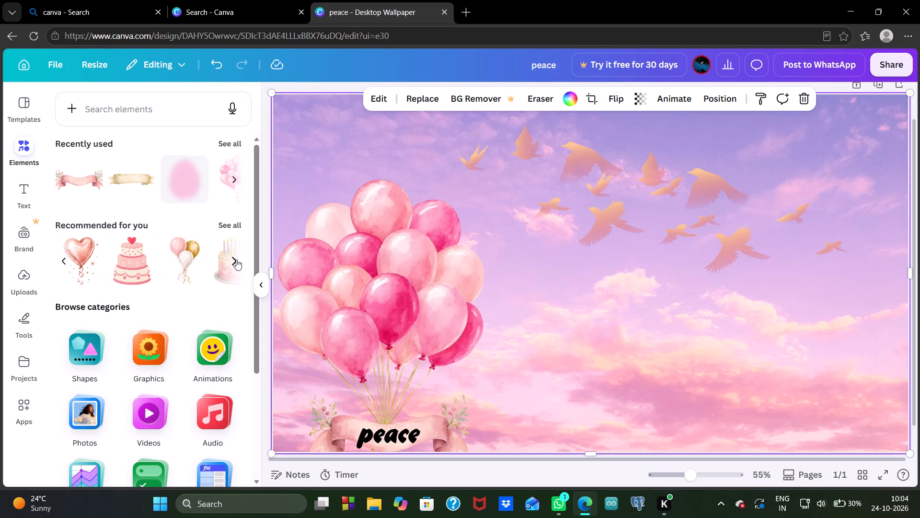
click(236, 259)
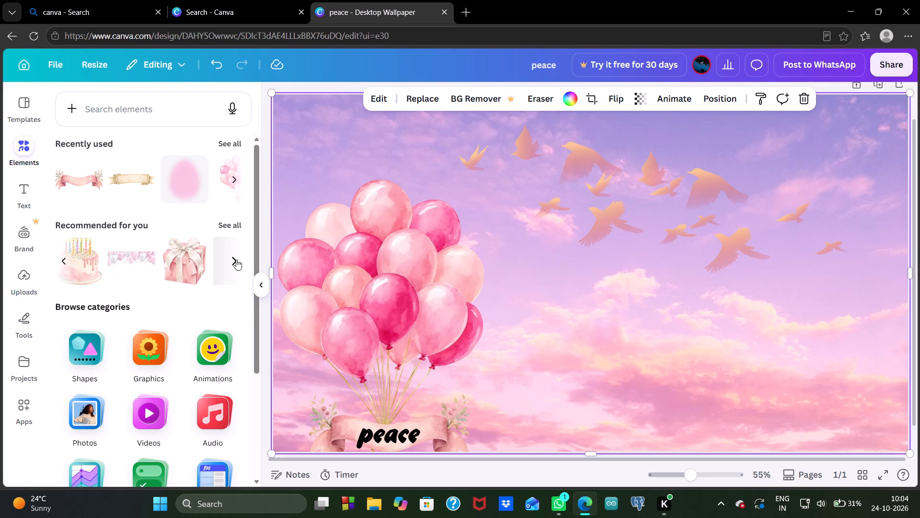
click(145, 112)
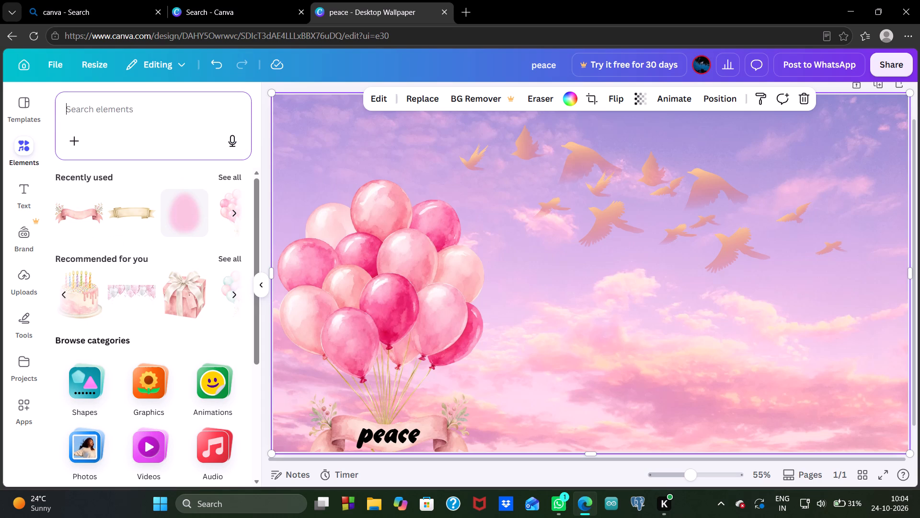
click(228, 292)
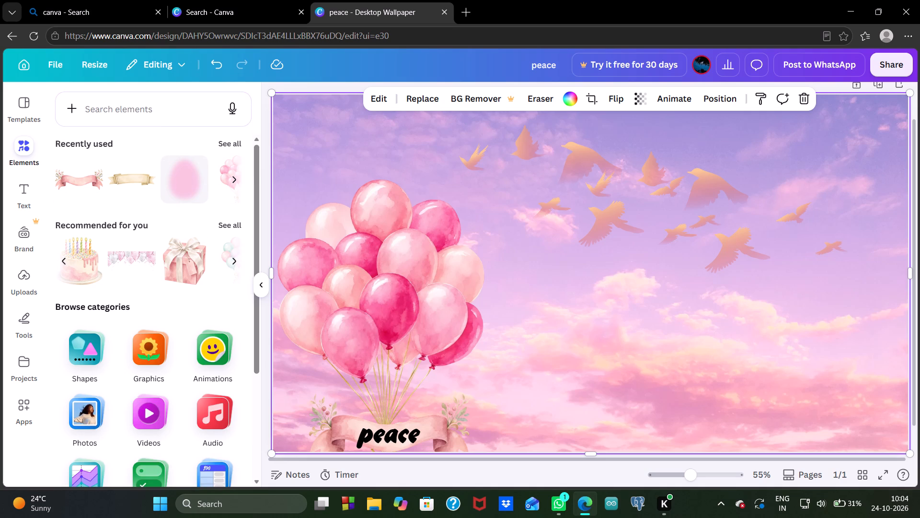
Search the elements library for "stars".
click(156, 110)
text(stars)
key(Return)
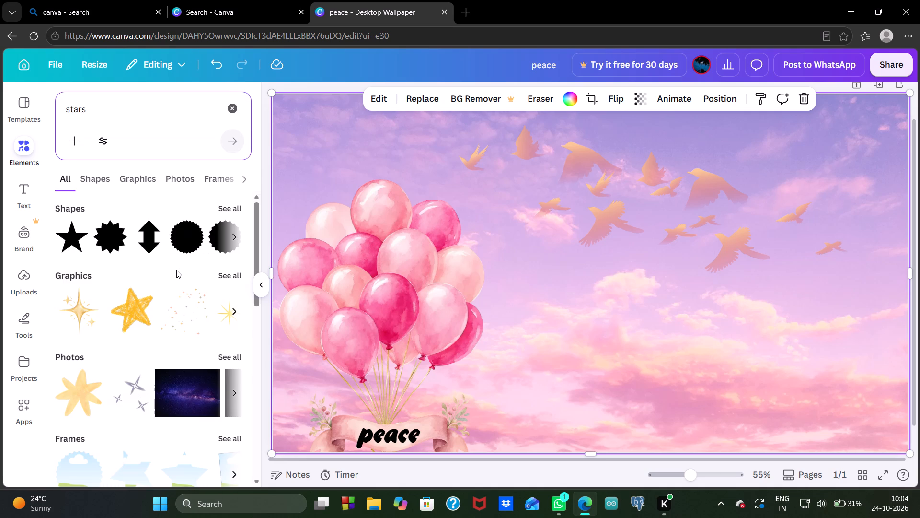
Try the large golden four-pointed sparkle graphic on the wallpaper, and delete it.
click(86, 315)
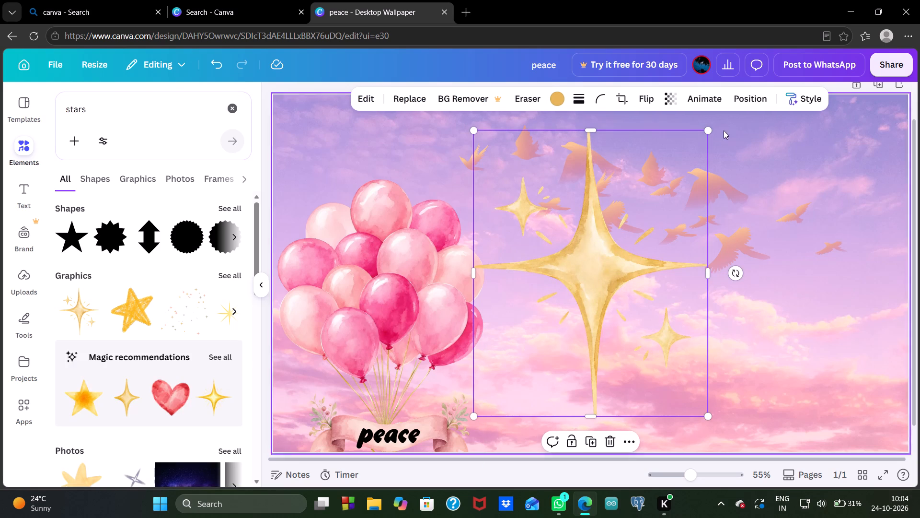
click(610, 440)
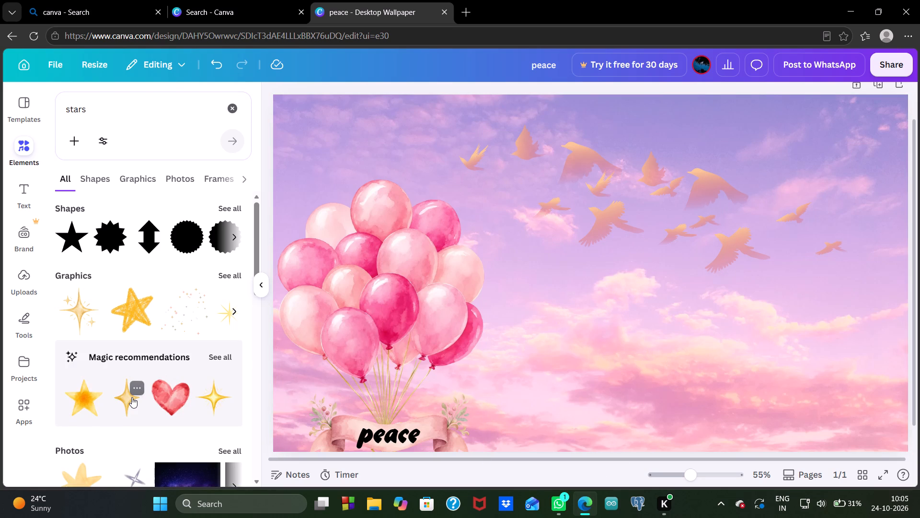
Add the graphic of tiny scattered pastel stars to the wallpaper and make it slightly larger than its inserted size.
scroll(132, 397, right, 2)
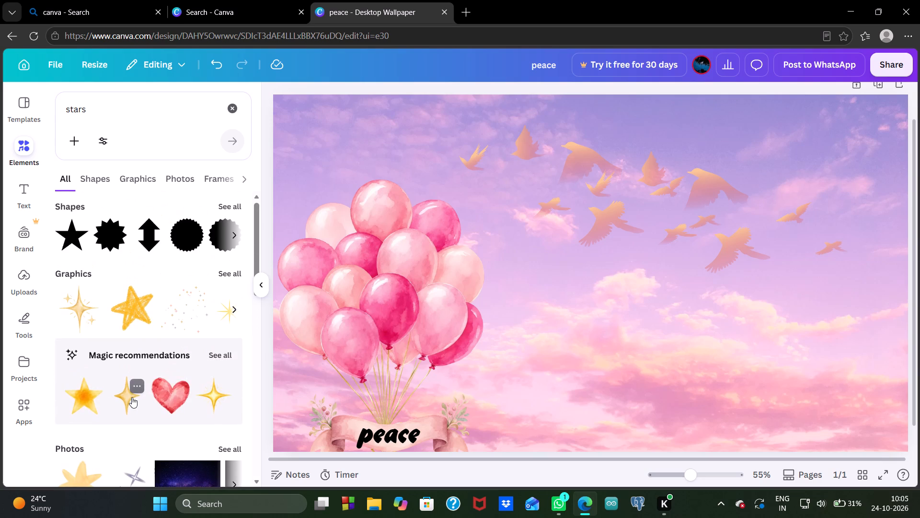
click(192, 313)
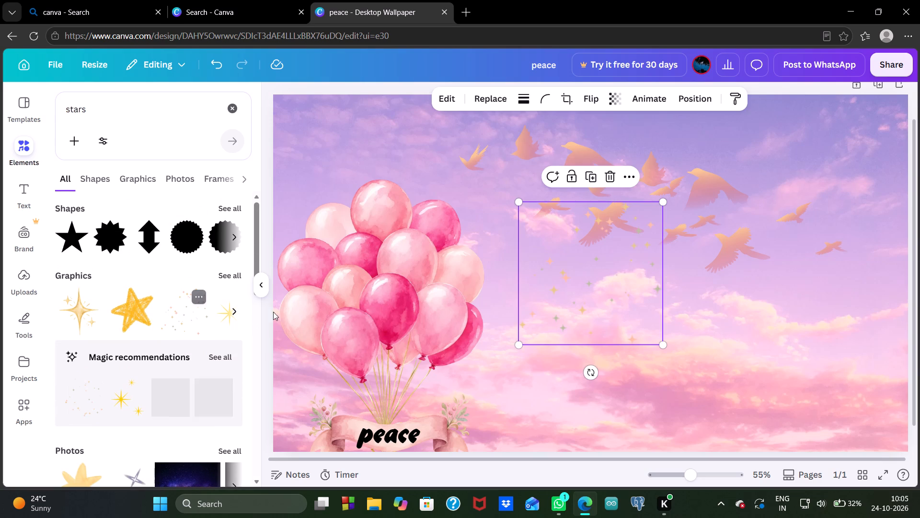
drag(579, 295, 613, 348)
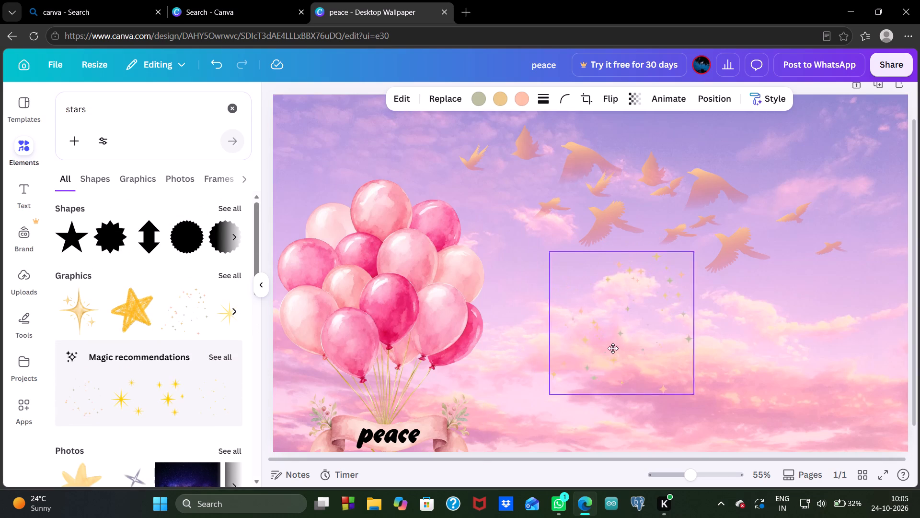
drag(613, 348, 629, 362)
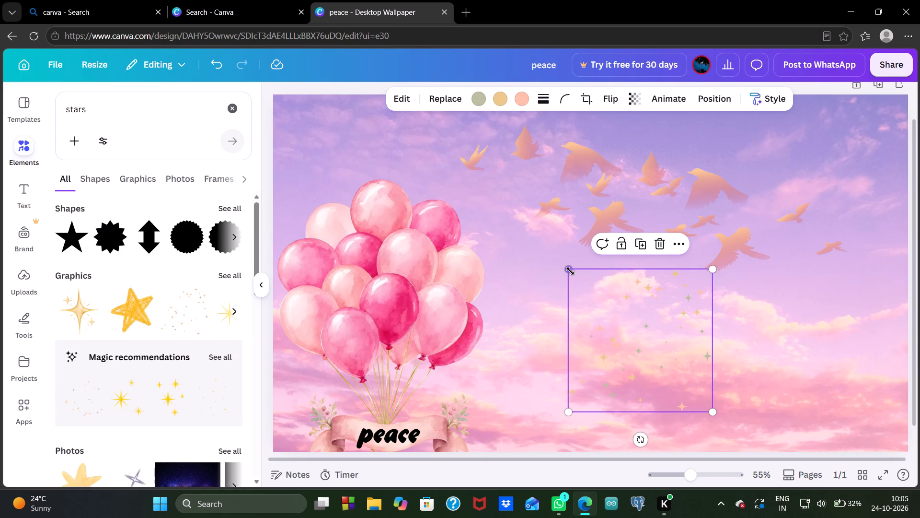
drag(570, 271, 468, 201)
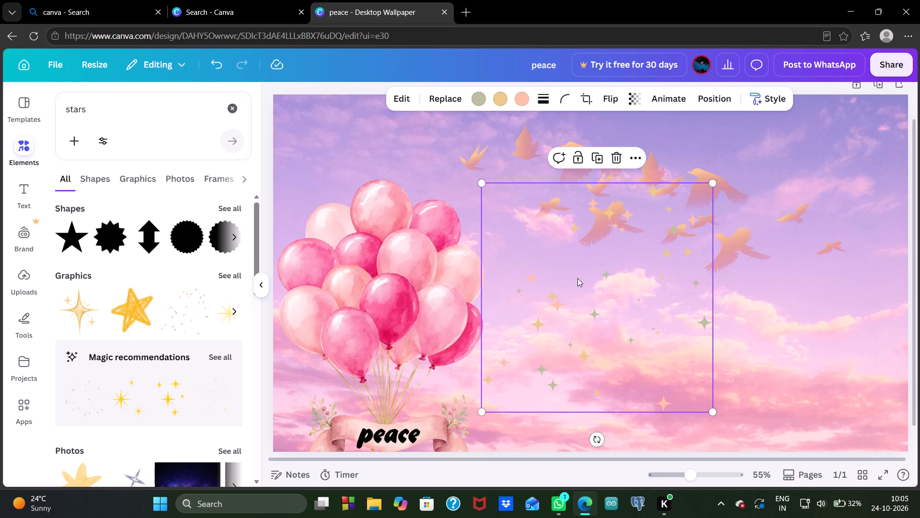
drag(577, 278, 618, 277)
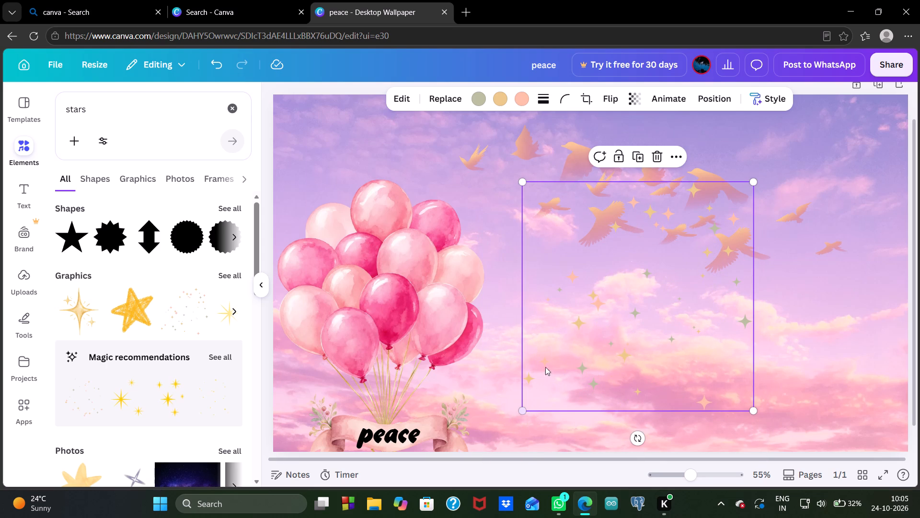
drag(524, 412, 544, 296)
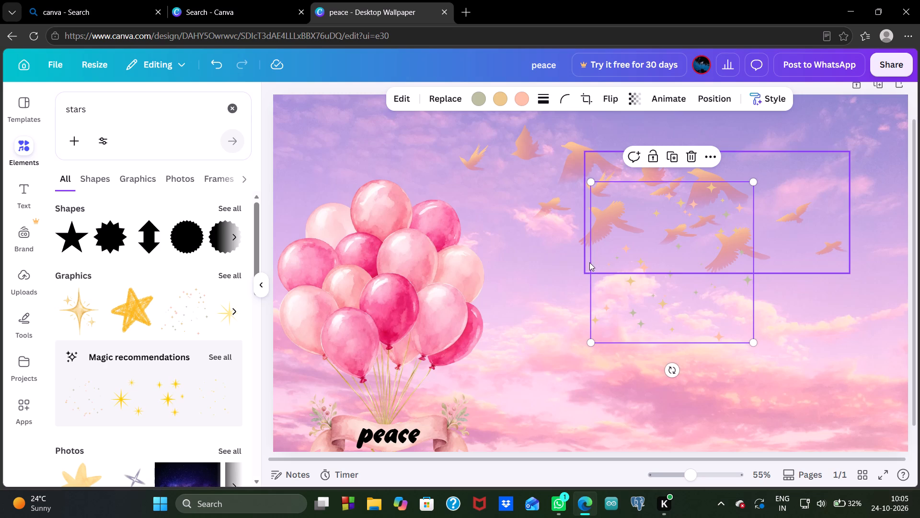
Move the scattered-stars graphic to the upper-right corner of the wallpaper, over the two rightmost small birds.
drag(610, 296, 620, 376)
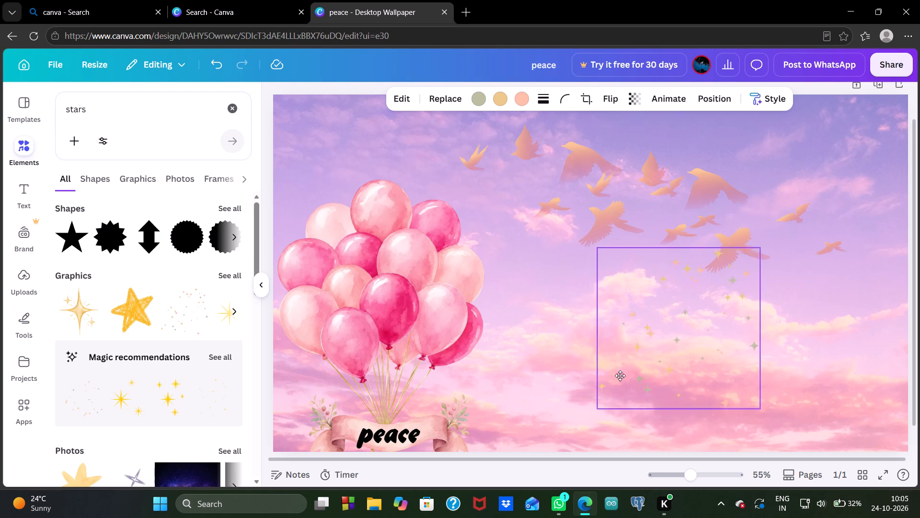
drag(620, 376, 712, 382)
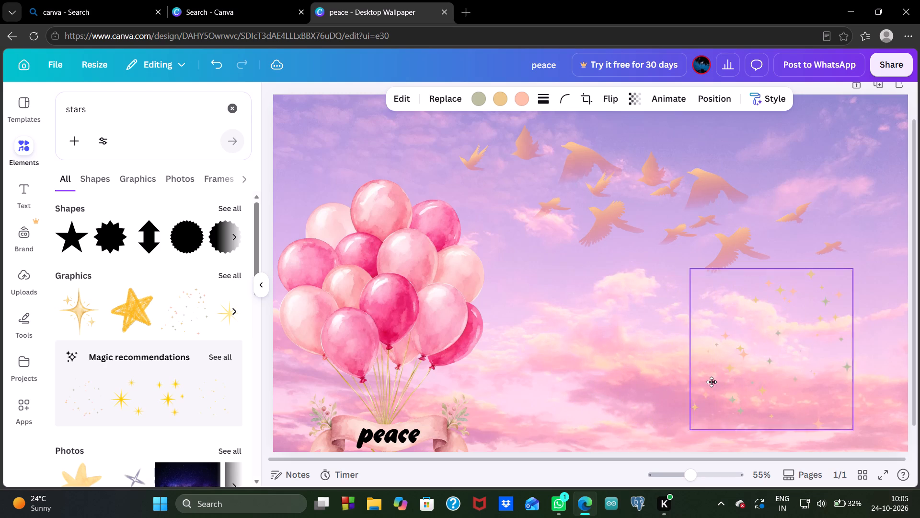
drag(712, 382, 754, 262)
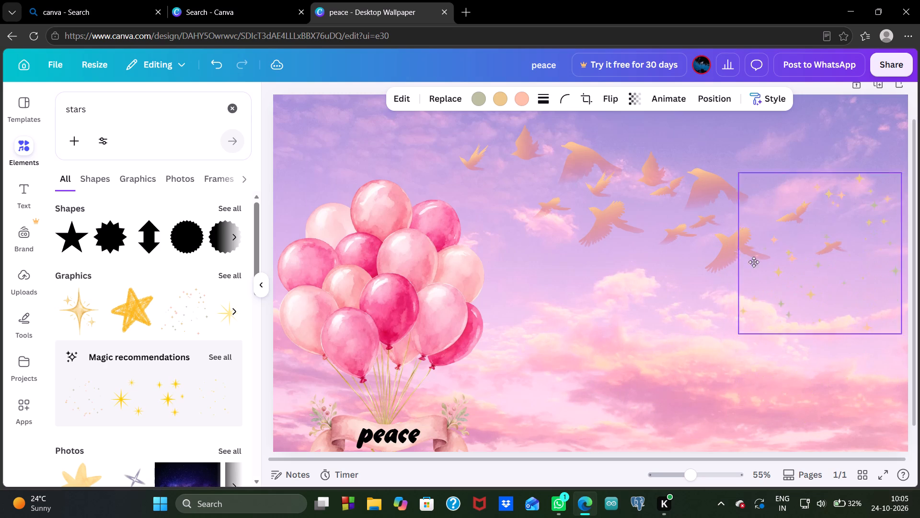
drag(754, 262, 751, 199)
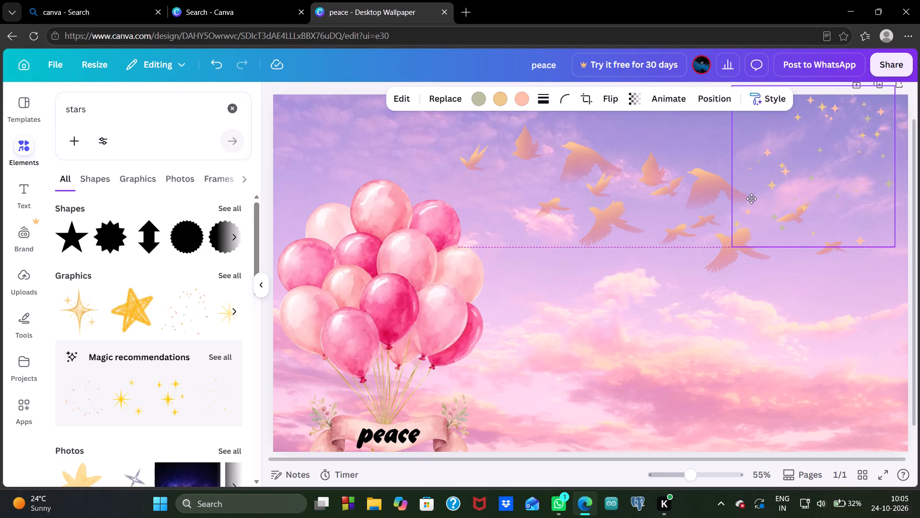
drag(751, 199, 762, 218)
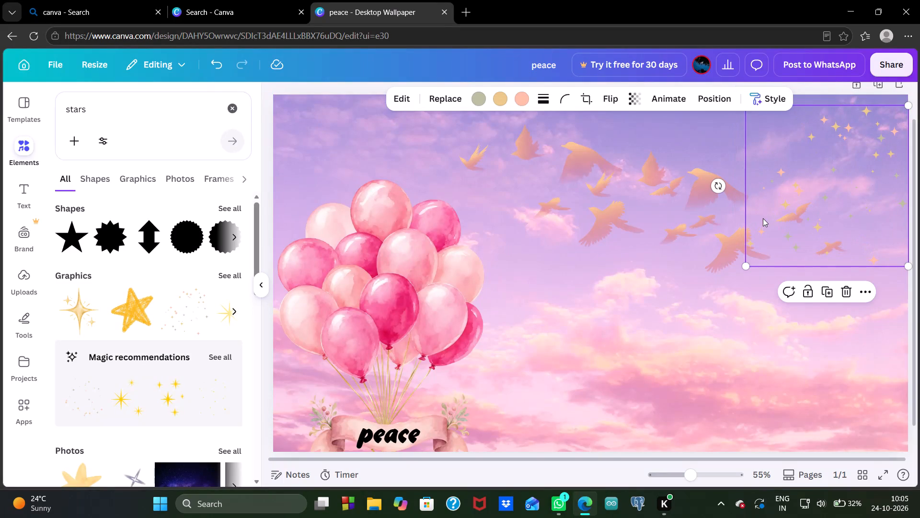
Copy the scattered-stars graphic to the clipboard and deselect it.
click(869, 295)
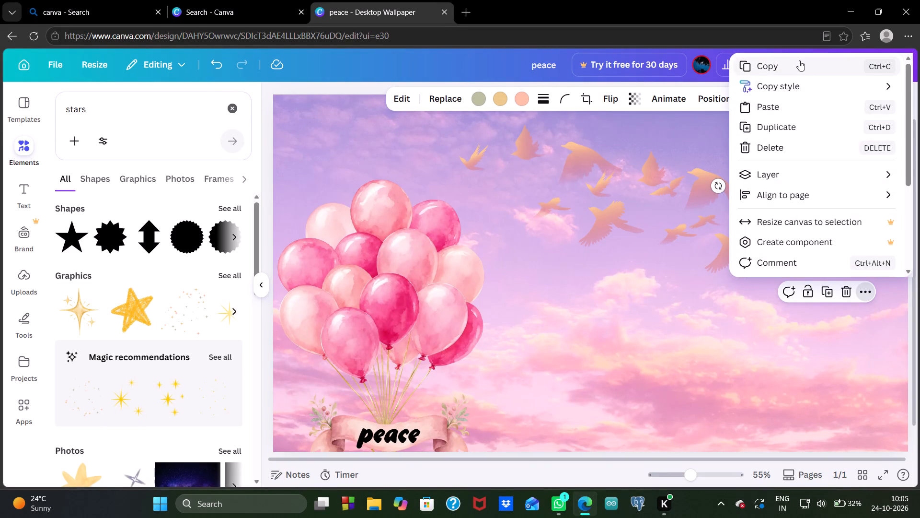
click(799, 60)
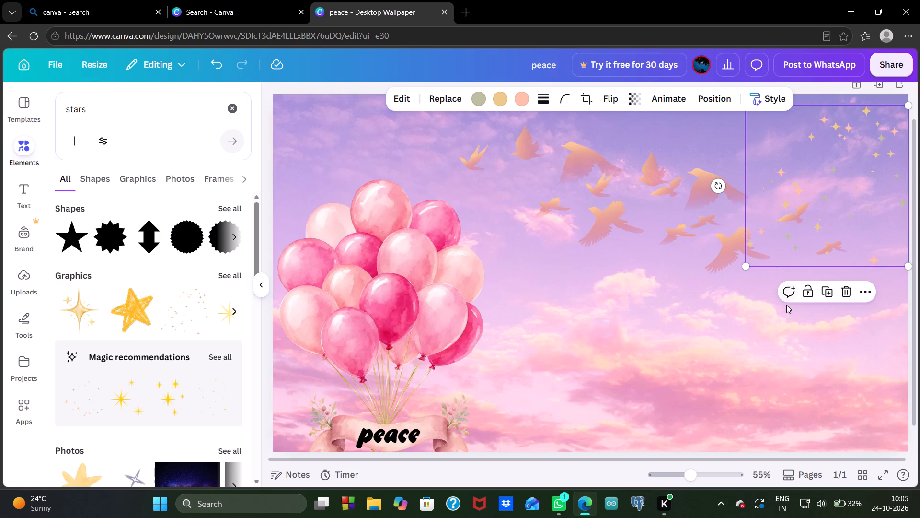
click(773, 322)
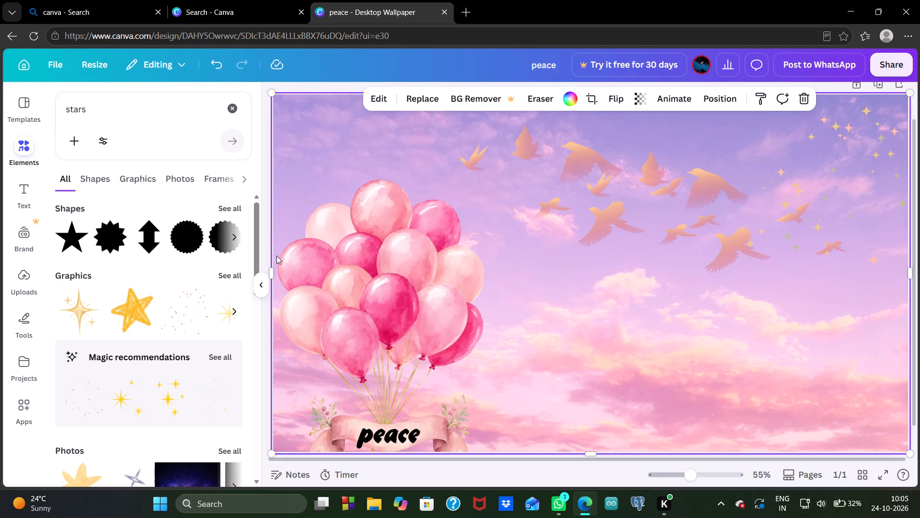
Add a second scattered-stars graphic and place it over the middle of the bird flock, beside the first one.
click(181, 324)
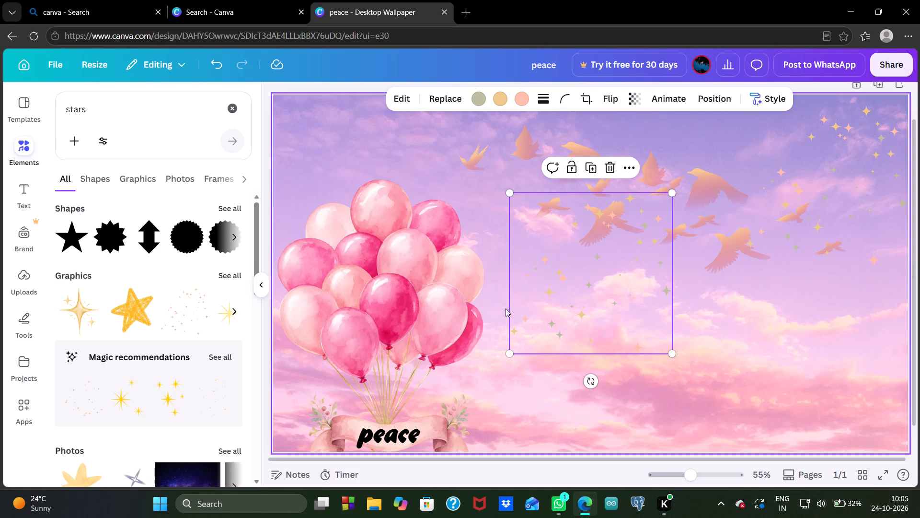
drag(567, 290, 676, 203)
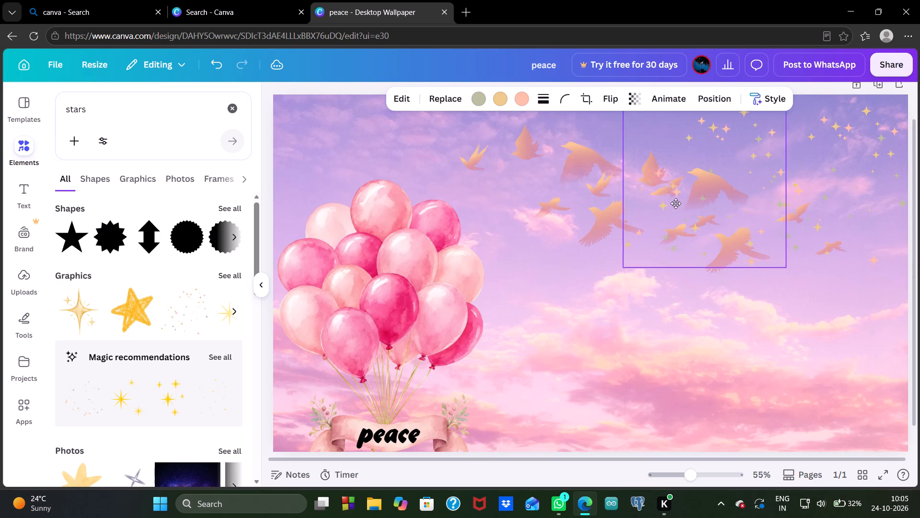
drag(676, 203, 644, 209)
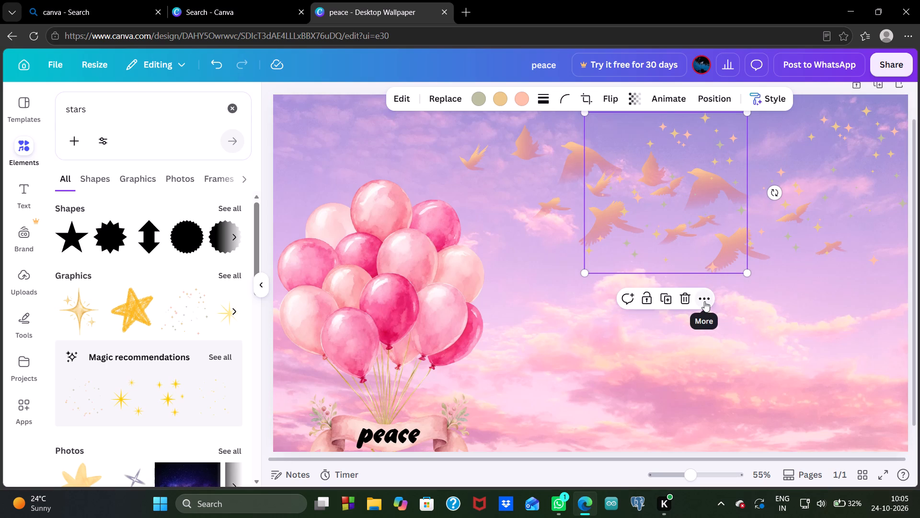
click(589, 313)
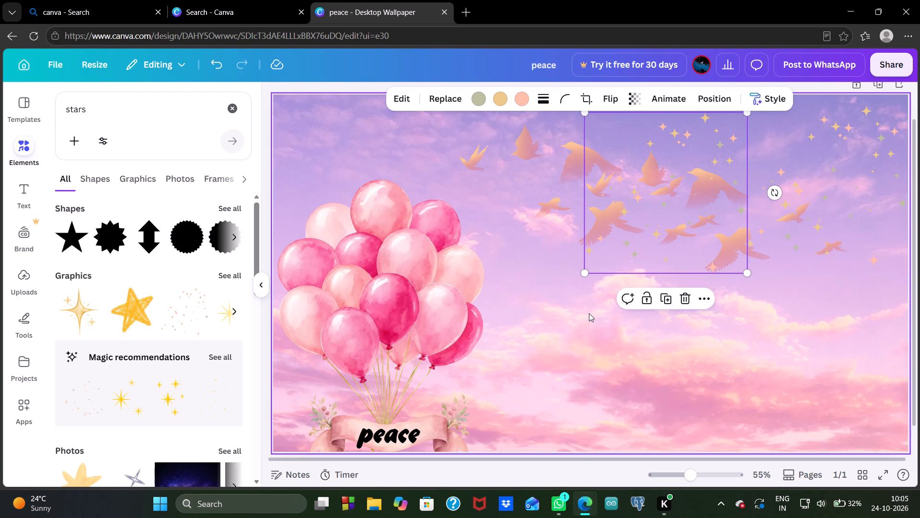
Add a third scattered-stars graphic and place it over the leftmost birds, between the balloons and the second star group.
click(183, 329)
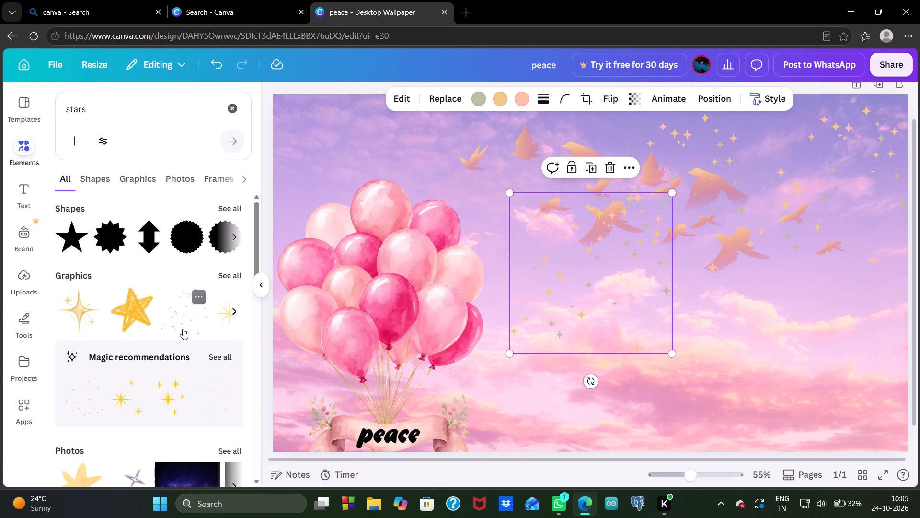
drag(568, 280, 494, 190)
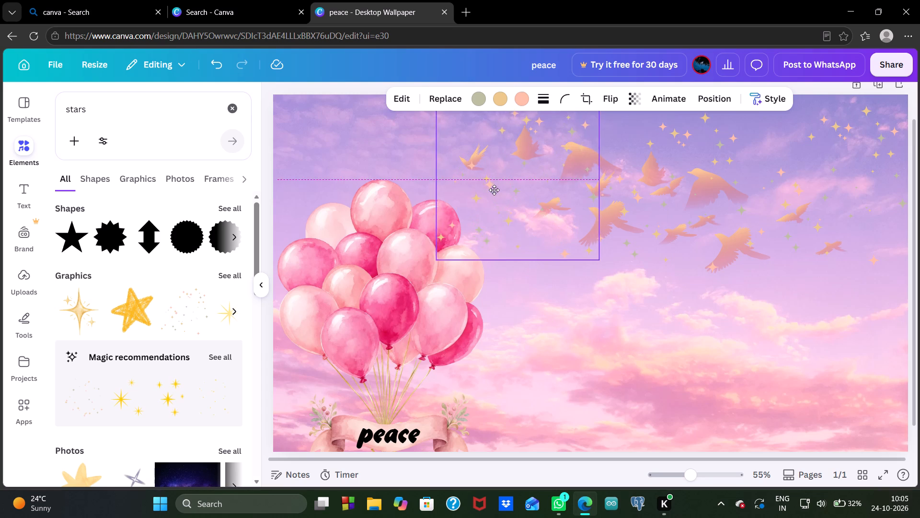
drag(494, 190, 489, 194)
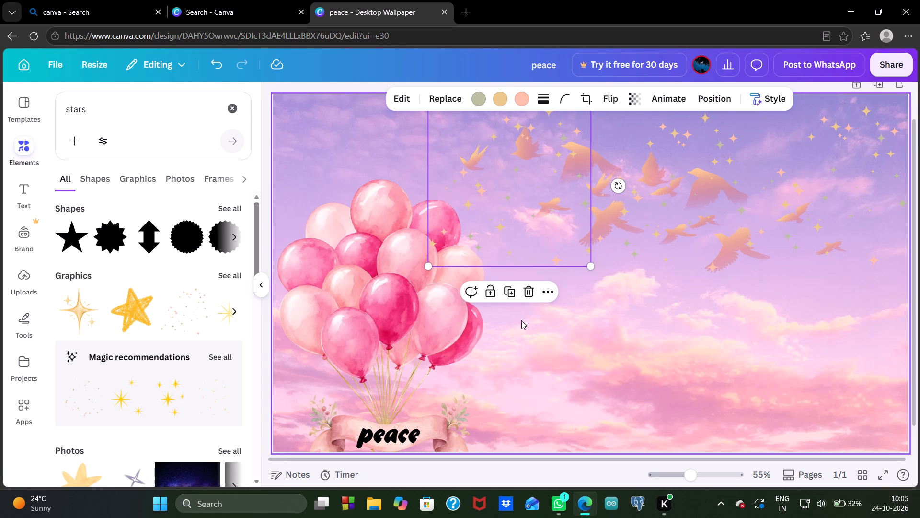
click(521, 320)
Add a fourth scattered-stars graphic and place it in the upper-left corner of the sky, overlapping the top balloons.
click(198, 324)
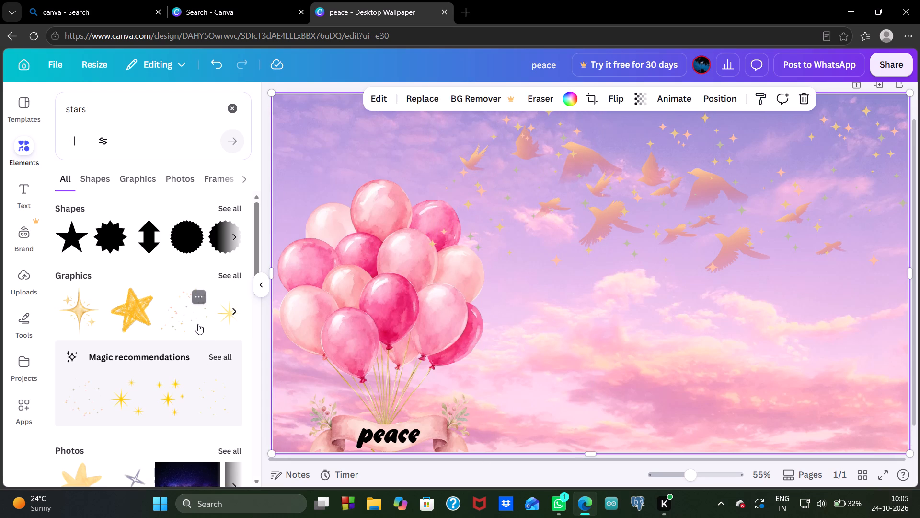
drag(528, 299, 307, 200)
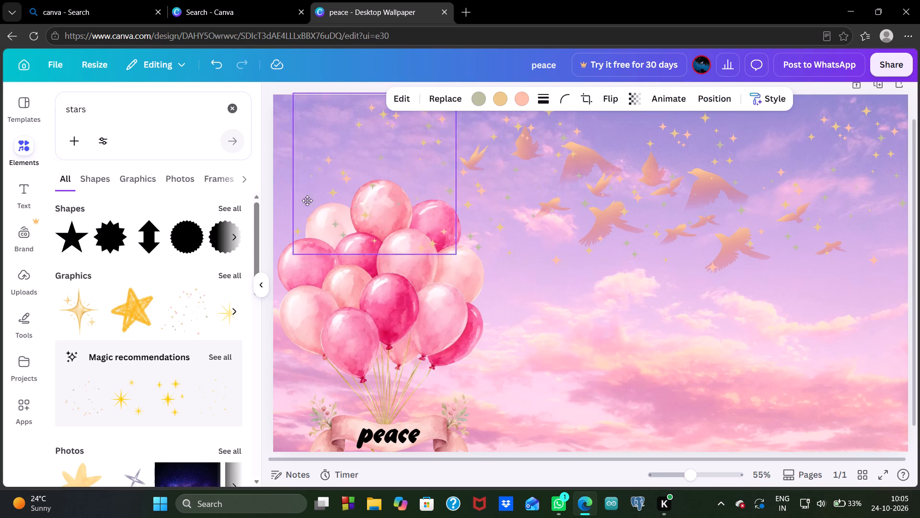
drag(307, 200, 294, 203)
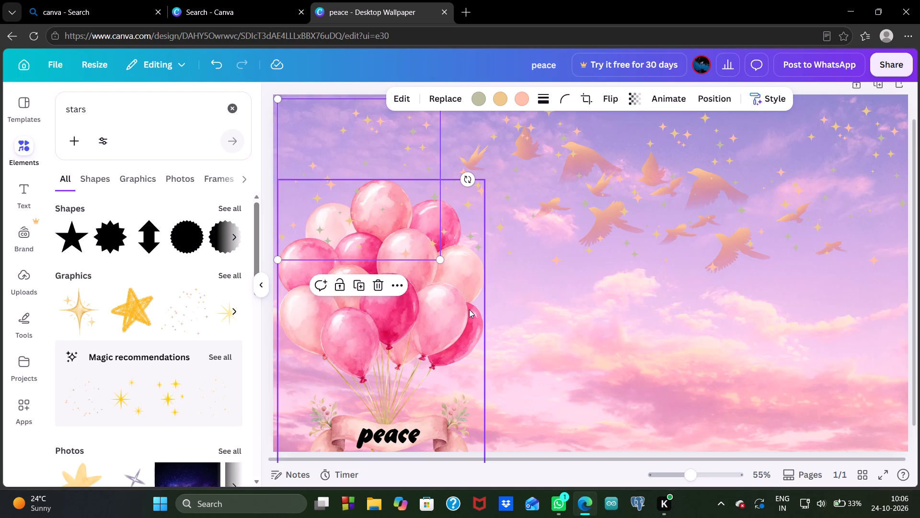
click(515, 307)
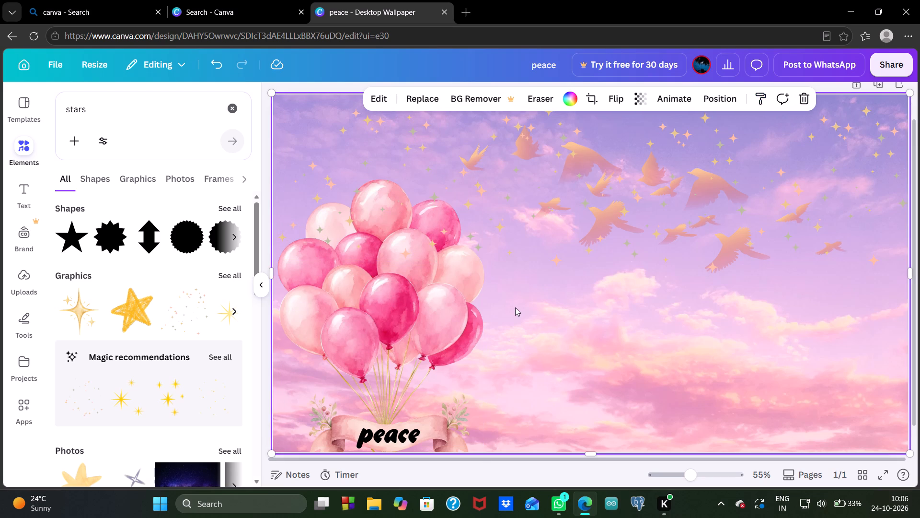